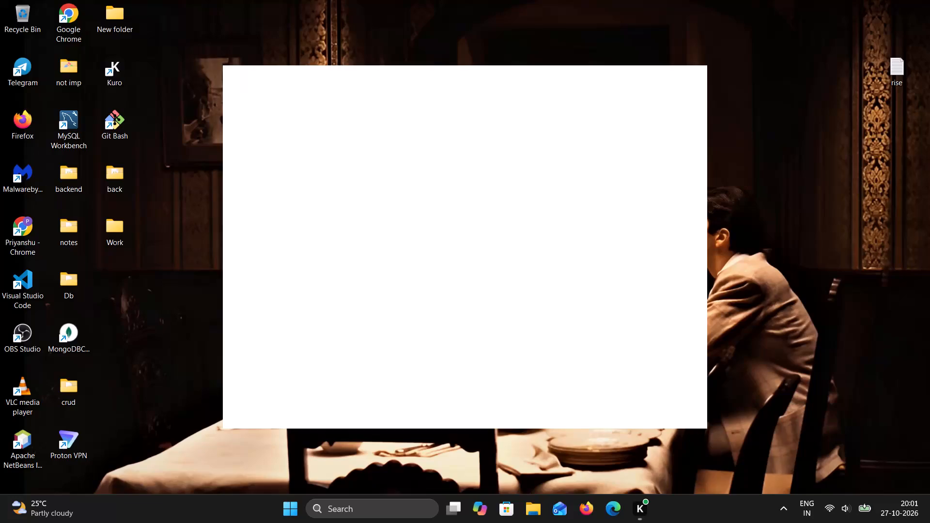
Find DaVinci Resolve through the Windows search and launch it.
left_click(601, 14)
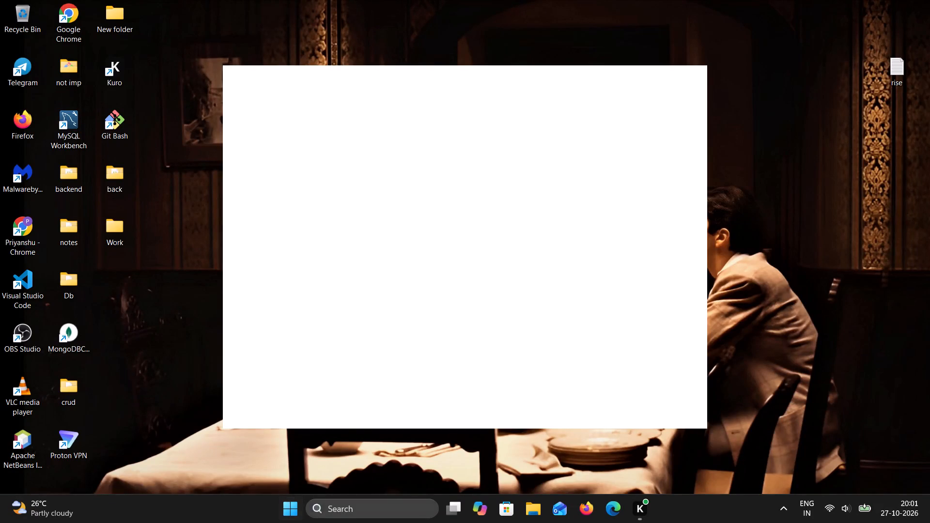
left_click(358, 507)
type("da")
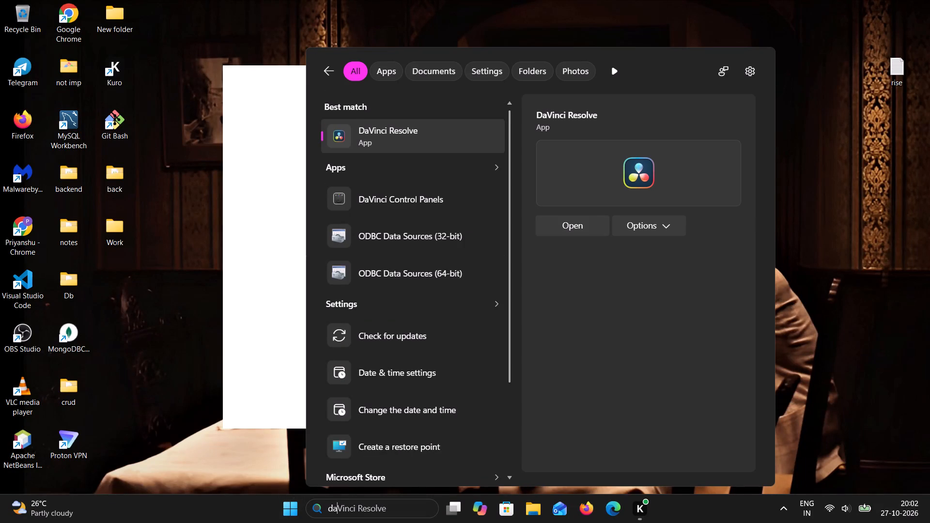
left_click(414, 144)
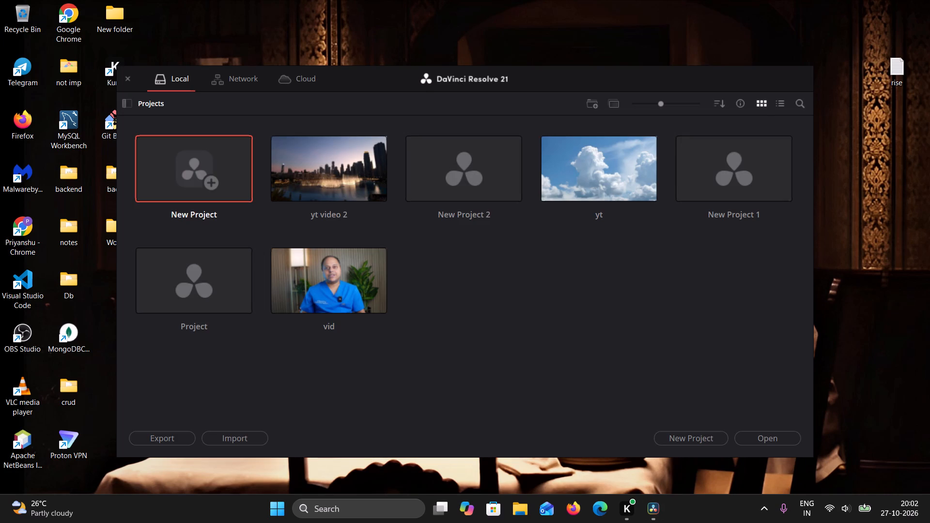
Create a new local project, keeping the suggested name and the default media location.
left_click(196, 177)
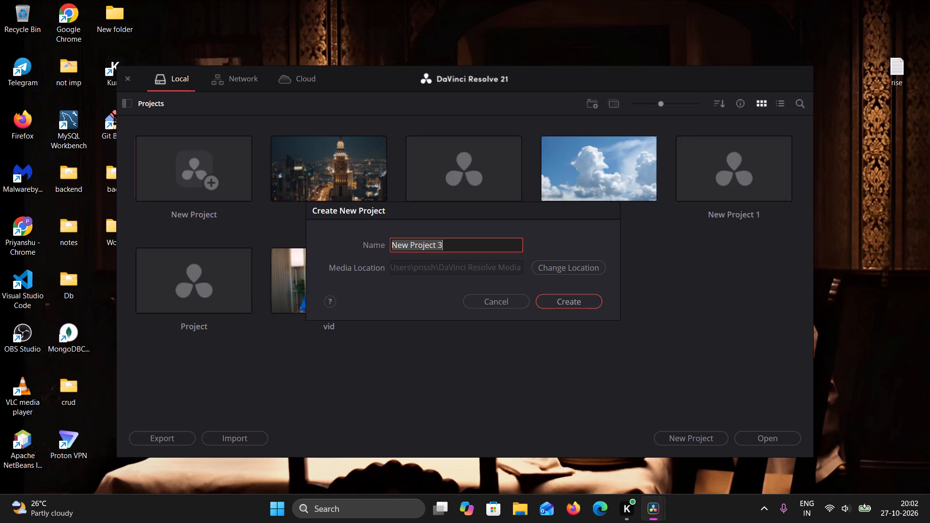
left_click(583, 298)
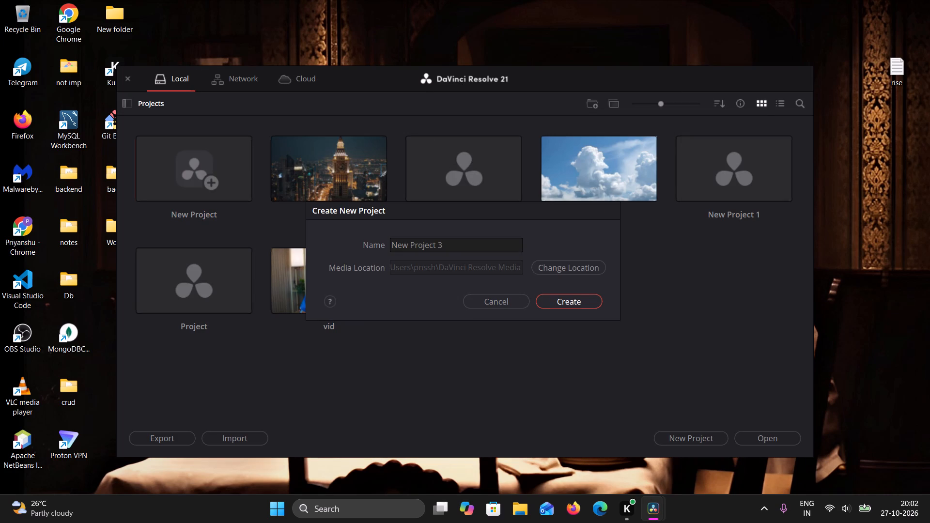
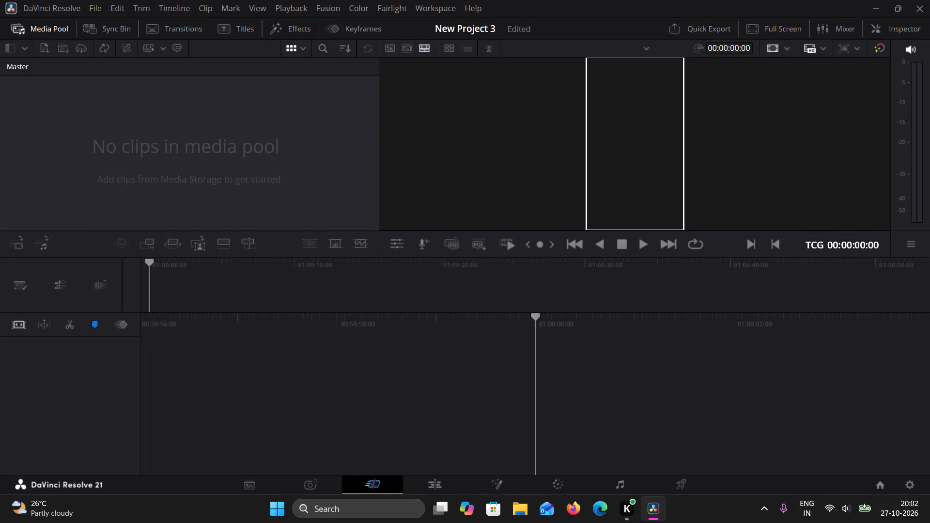
Import the MP4 clips 361729_medium, 370958_medium, 364783_medium and 359930_medium from the Downloads folder into the media pool.
left_click(85, 12)
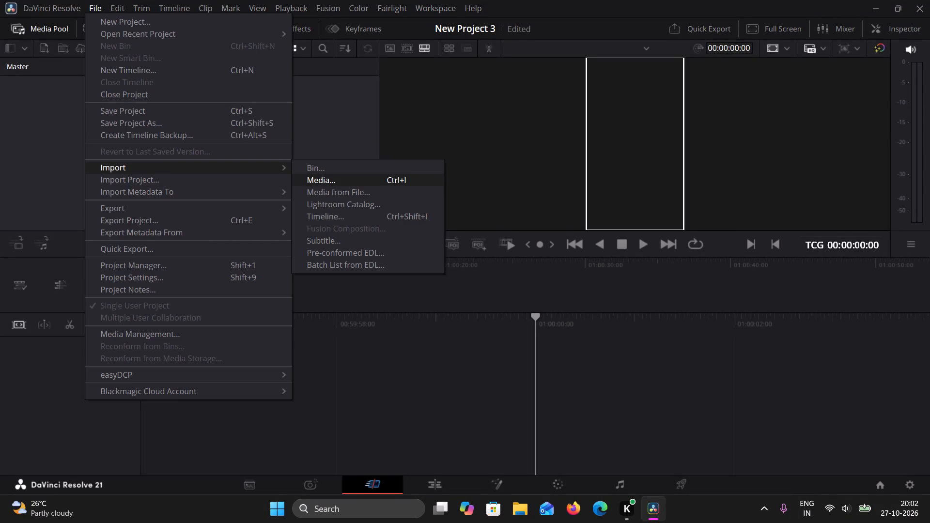
left_click(337, 178)
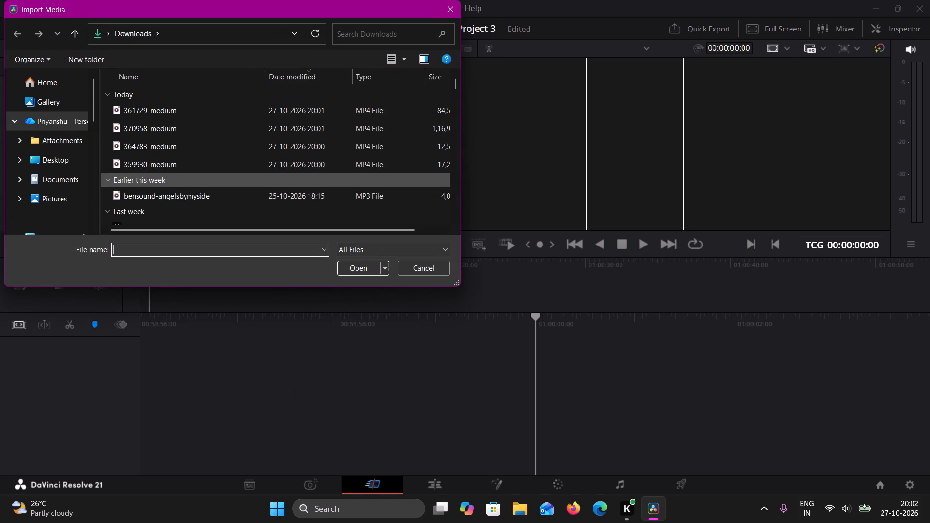
left_click_drag(106, 111, 127, 143)
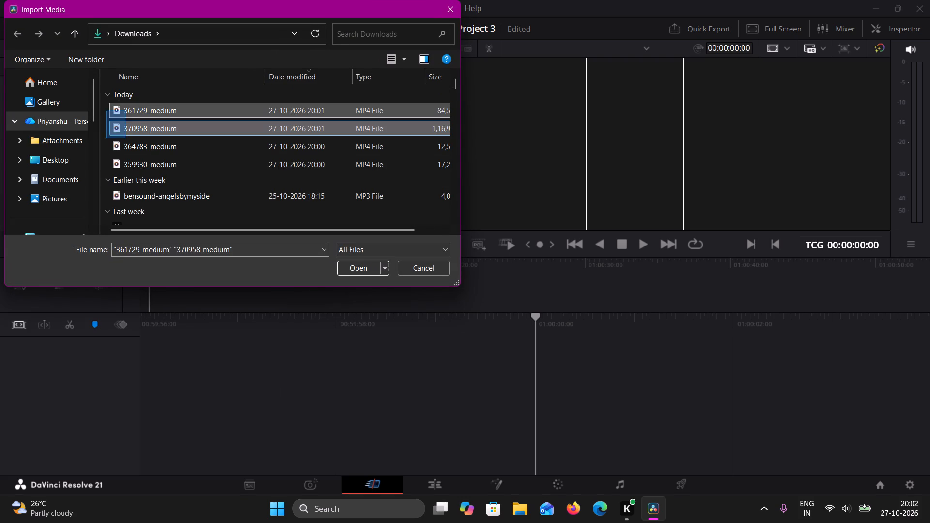
left_click_drag(127, 143, 138, 164)
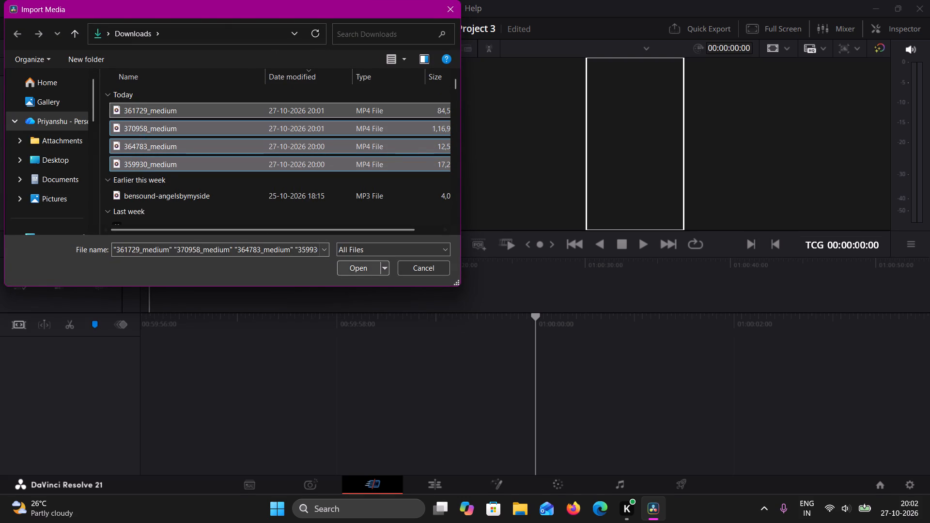
left_click(352, 261)
left_click(520, 312)
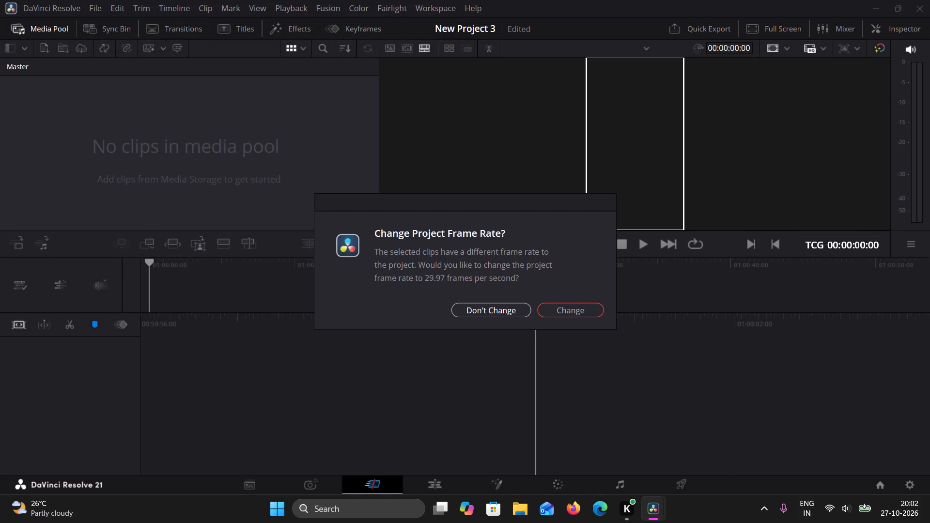
left_click(220, 149)
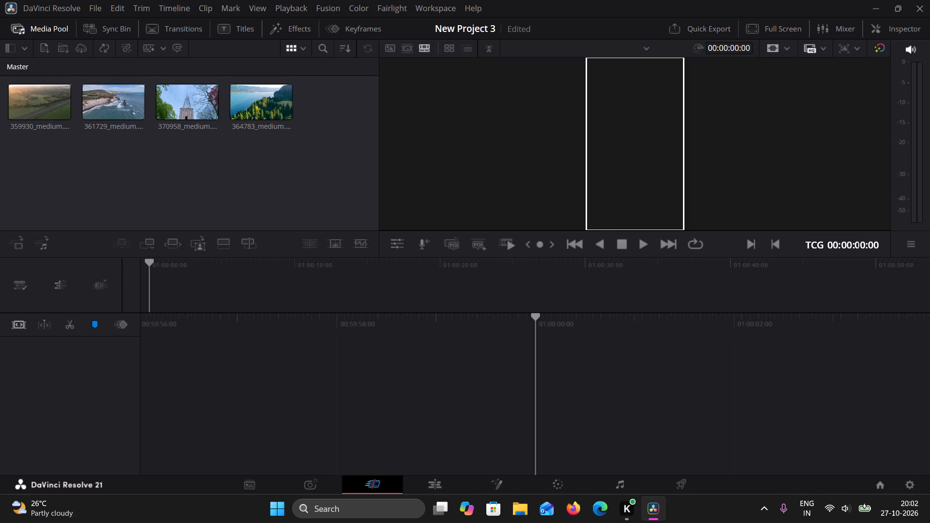
Place the clip 359930_medium.mp4 at the start of a new timeline.
left_click_drag(37, 98, 162, 368)
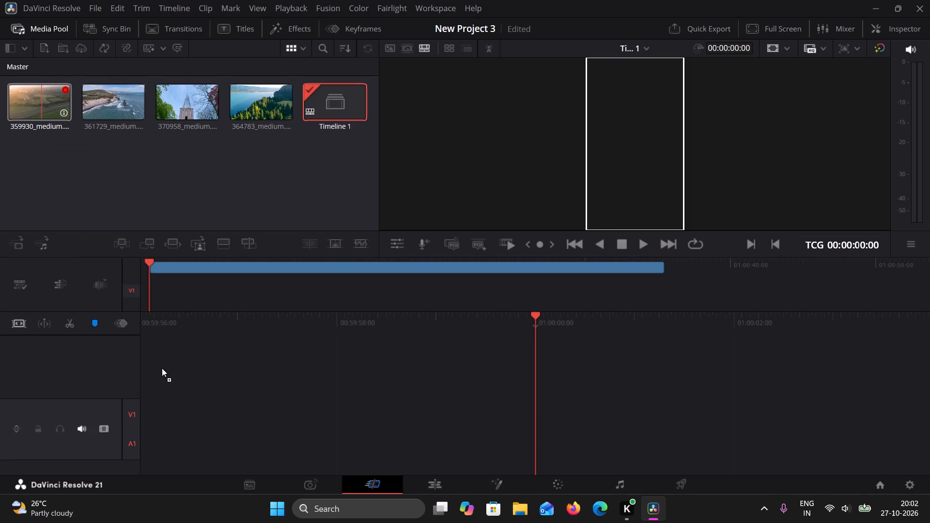
left_click_drag(162, 368, 51, 330)
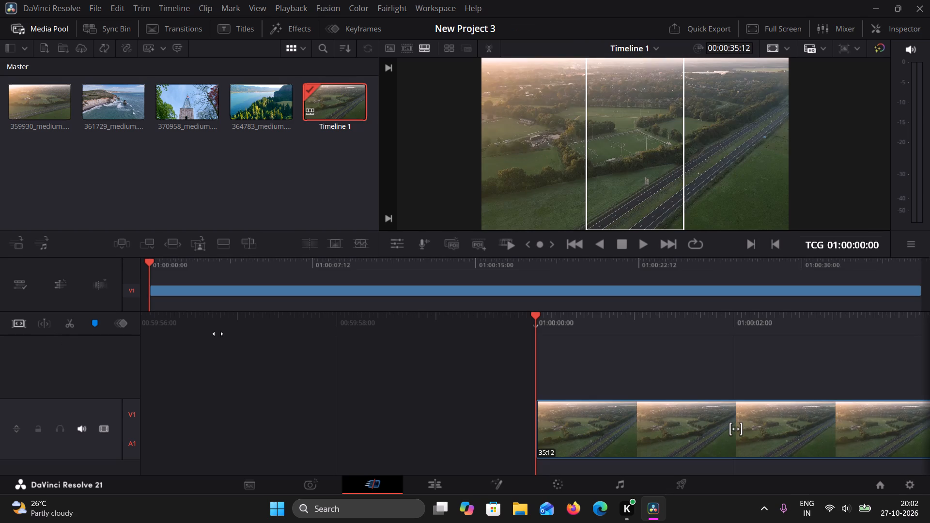
Switch to the Edit page and hide the Inspector to enlarge the viewer.
left_click(427, 486)
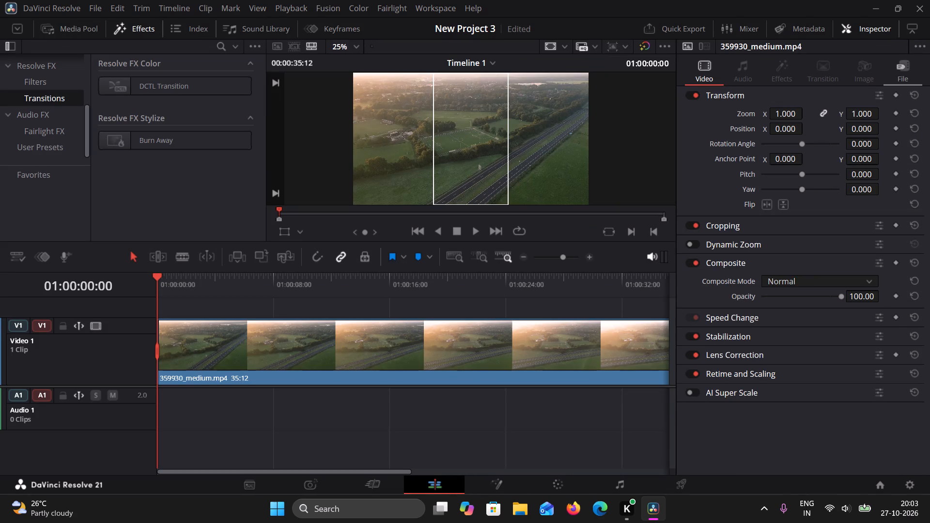
left_click(908, 29)
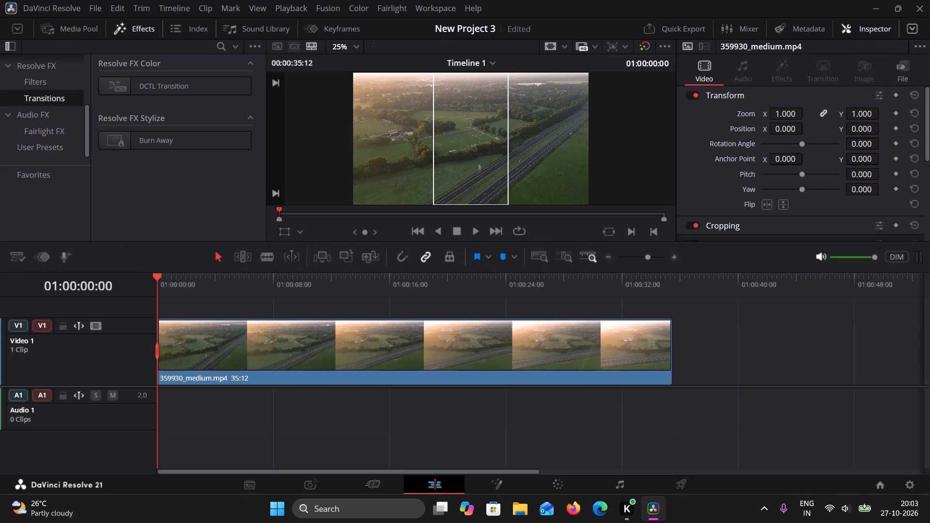
left_click(908, 29)
left_click(862, 29)
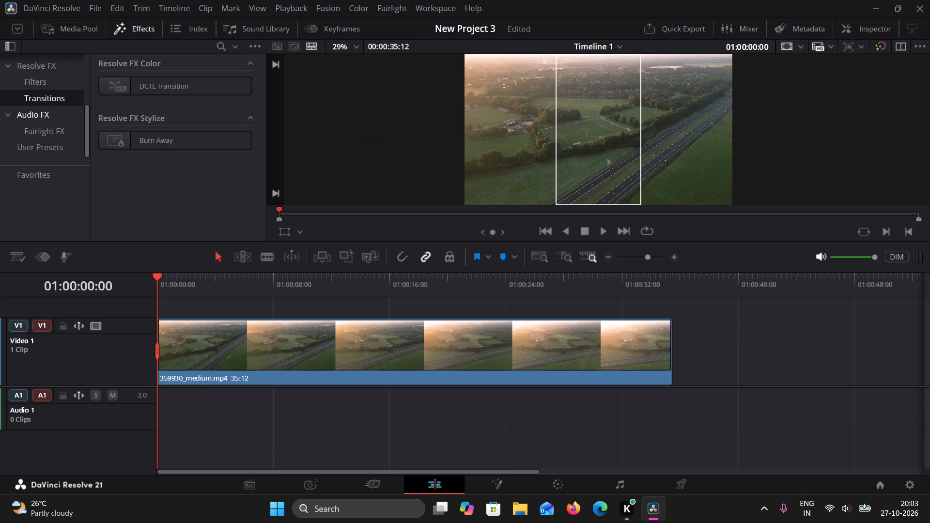
Show the media pool and add 361729_medium.mp4 on Video 1 directly after the first clip.
left_click(86, 23)
left_click_drag(177, 97, 351, 322)
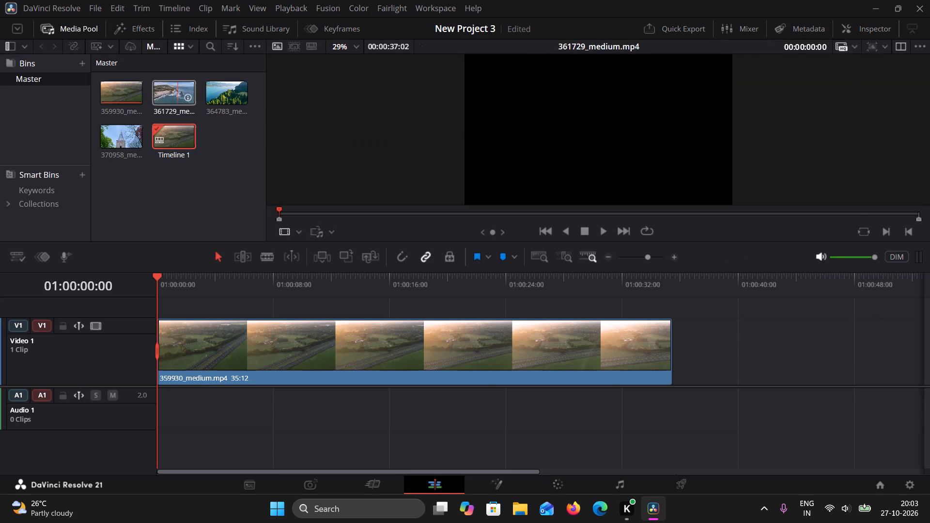
left_click_drag(351, 322, 665, 371)
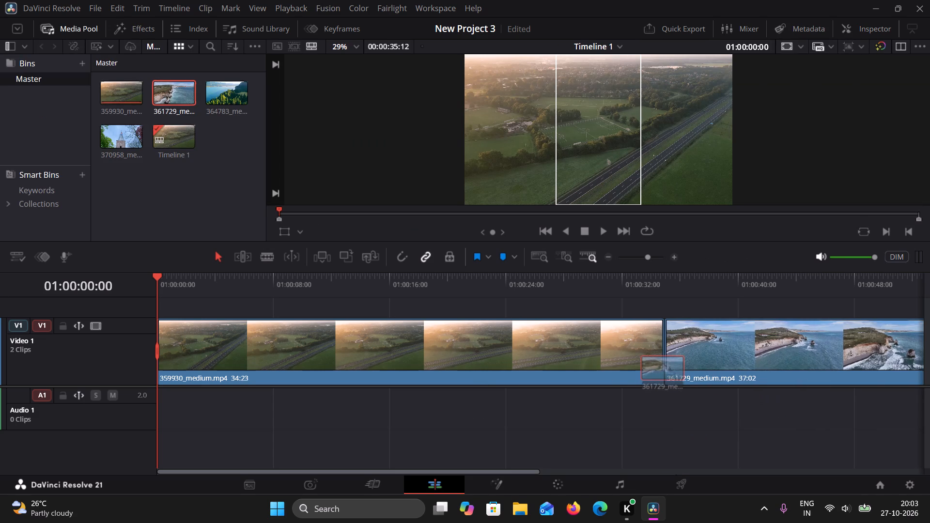
left_click_drag(665, 371, 672, 377)
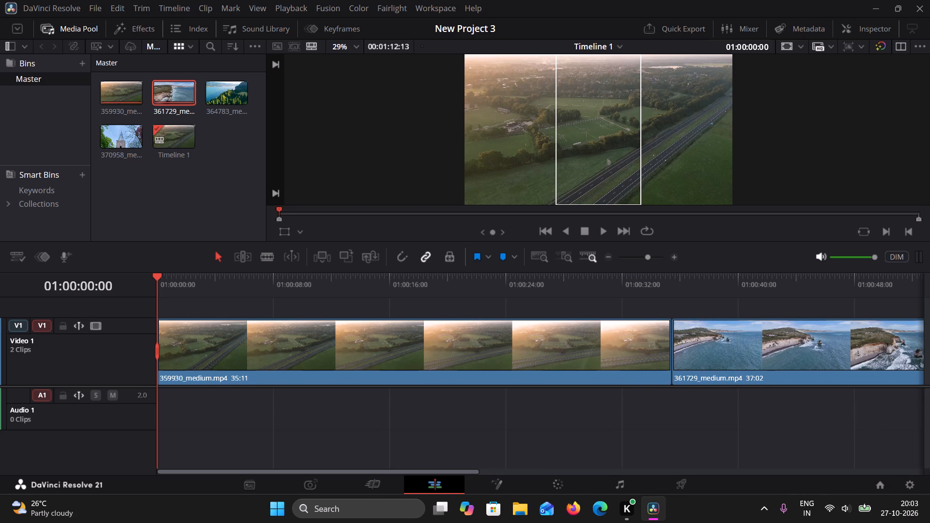
Turn on dynamic trim mode for the timeline.
left_click(293, 258)
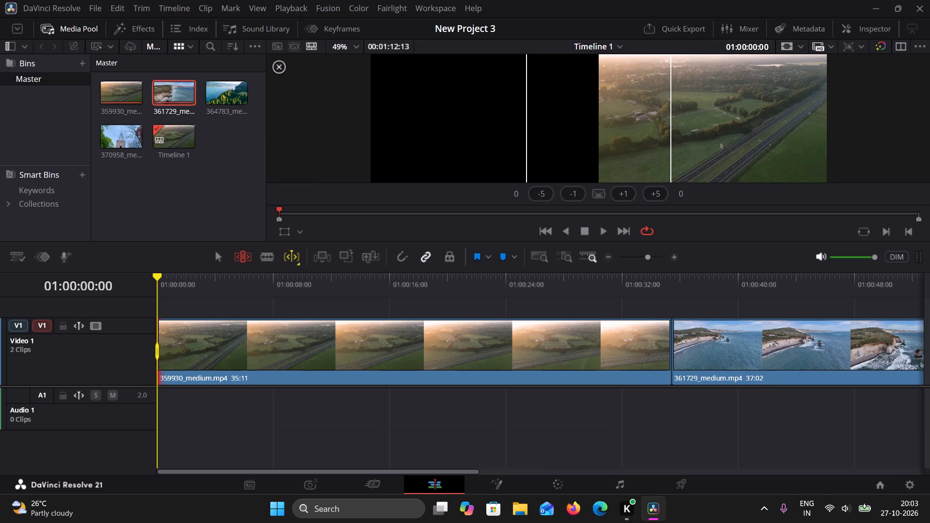
Add 364783_medium.mp4 on Video 1 at the end of the 361729_medium.mp4 clip.
left_click_drag(159, 275, 766, 304)
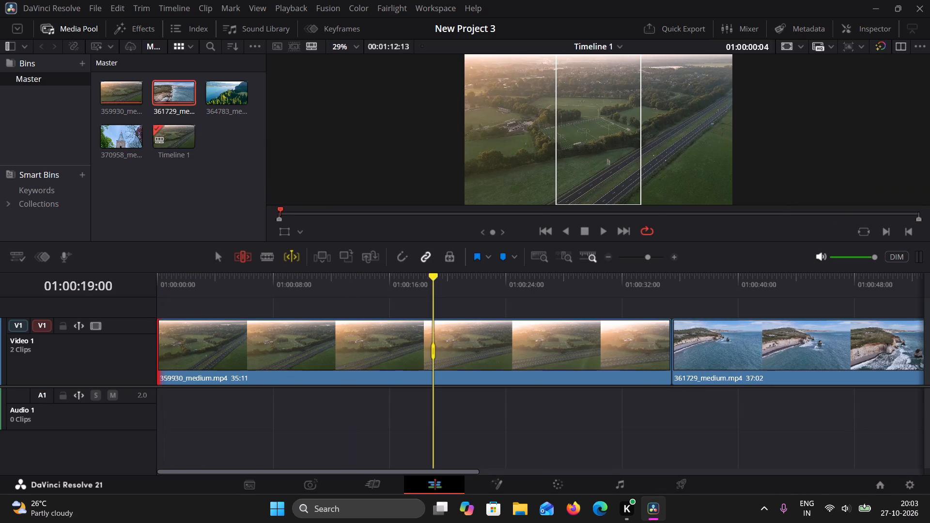
left_click_drag(766, 304, 534, 352)
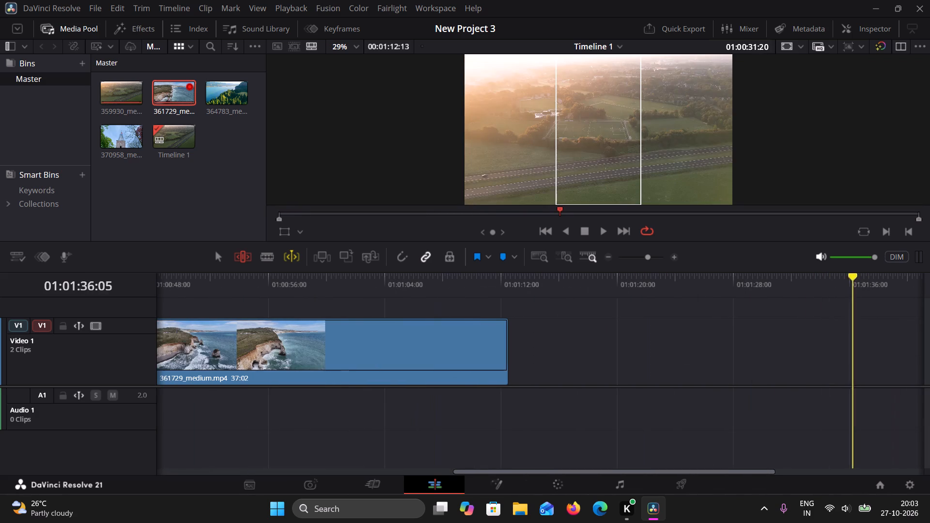
left_click_drag(534, 352, 466, 352)
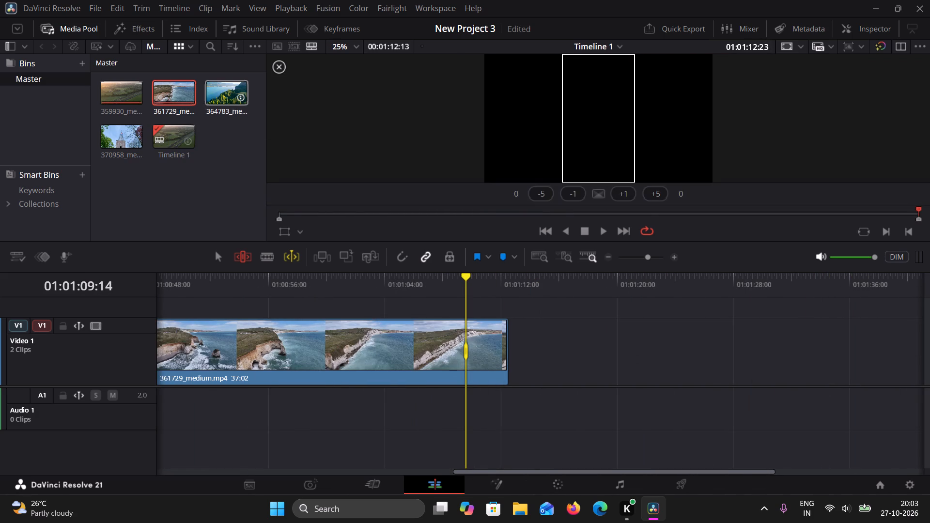
left_click_drag(224, 99, 511, 339)
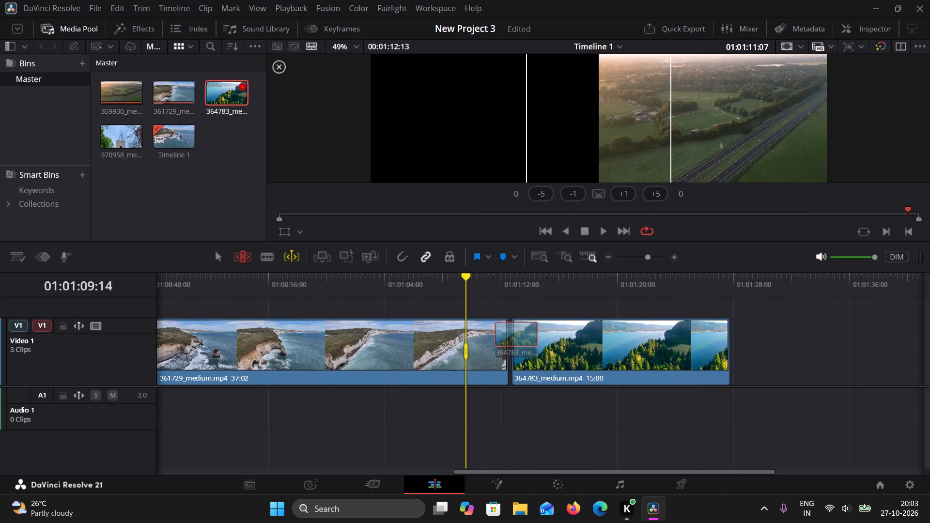
left_click_drag(511, 339, 505, 337)
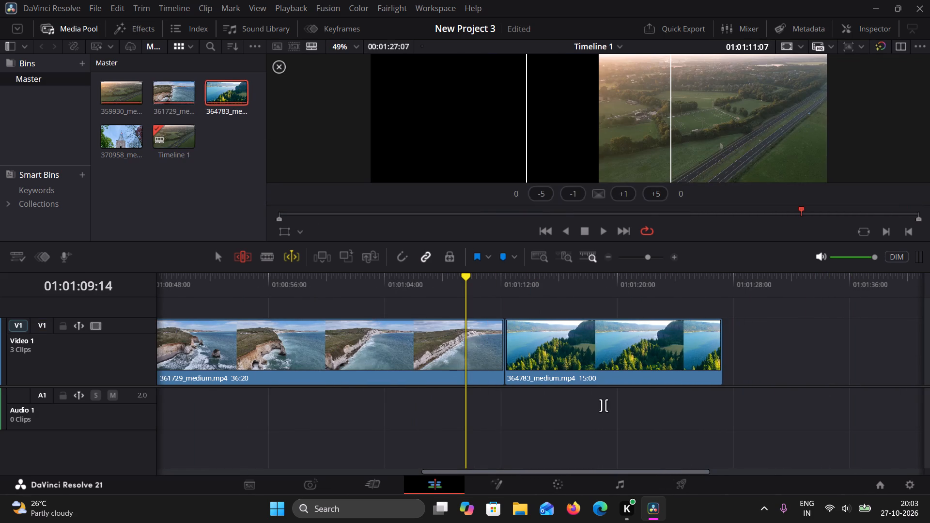
Turn off linked selection for the timeline.
left_click(421, 260)
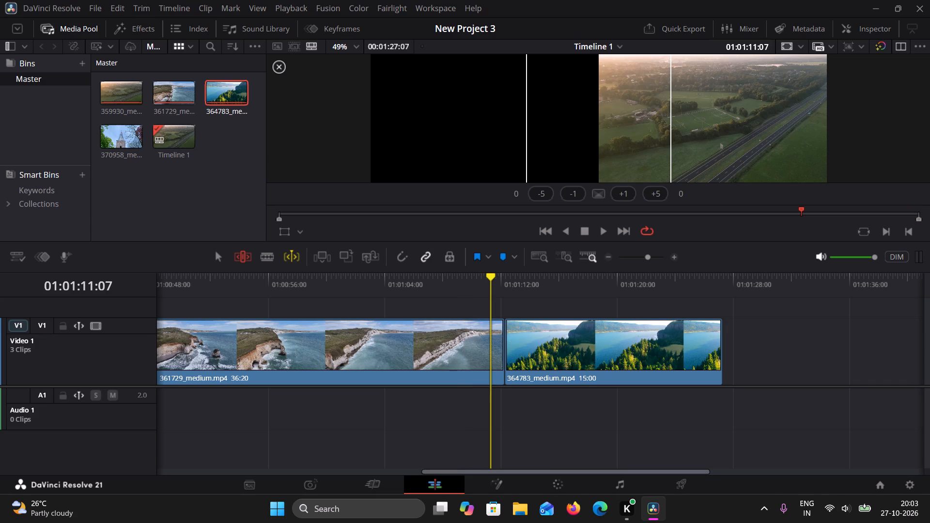
Add 370958_medium.mp4 on Video 1 at the end of the 364783_medium.mp4 clip.
left_click_drag(112, 134, 118, 138)
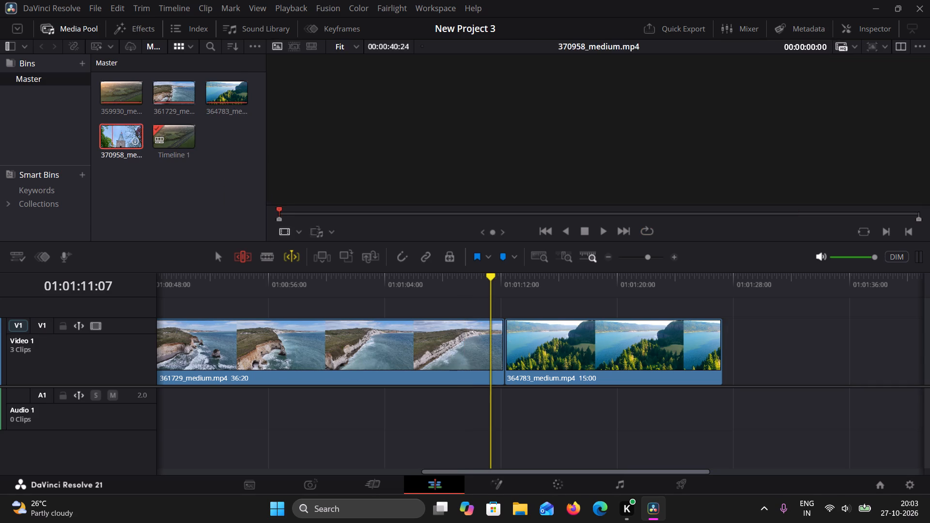
left_click_drag(118, 138, 725, 385)
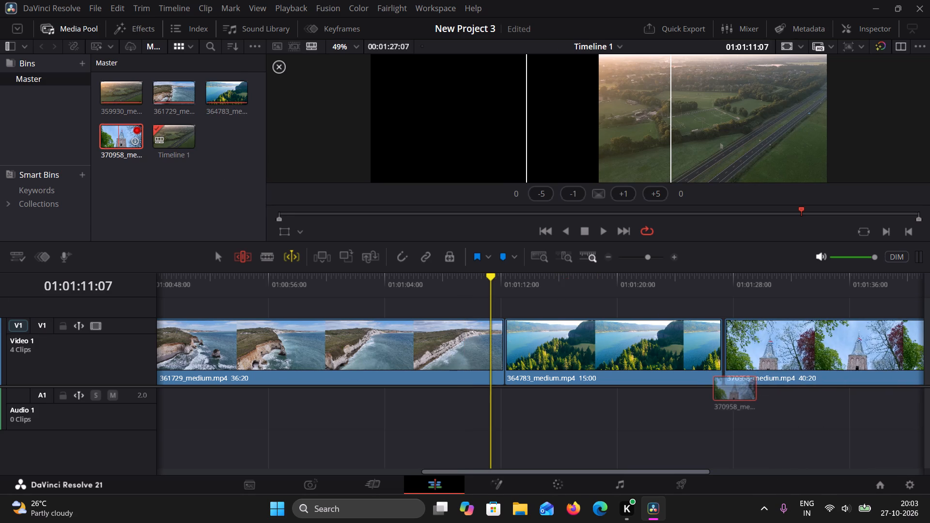
left_click_drag(725, 385, 721, 382)
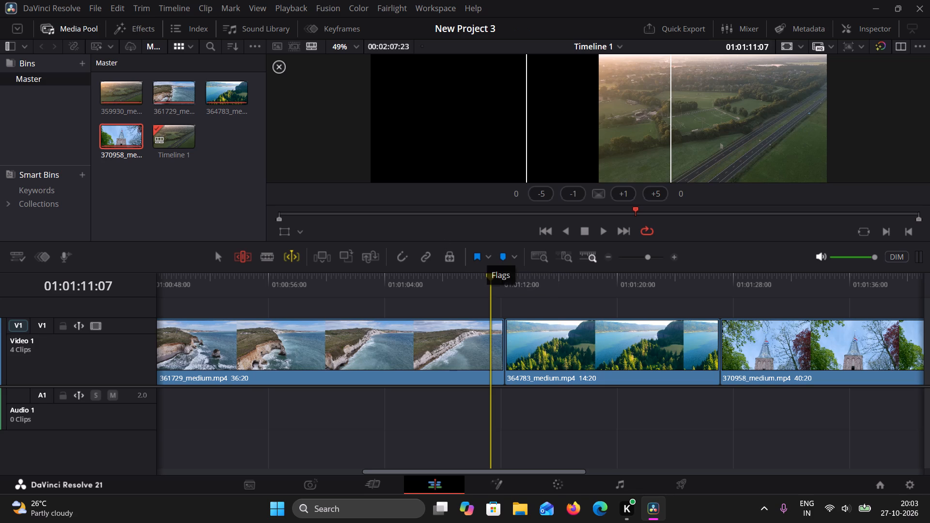
Return the timeline from trim editing to the normal selection mode.
left_click(241, 259)
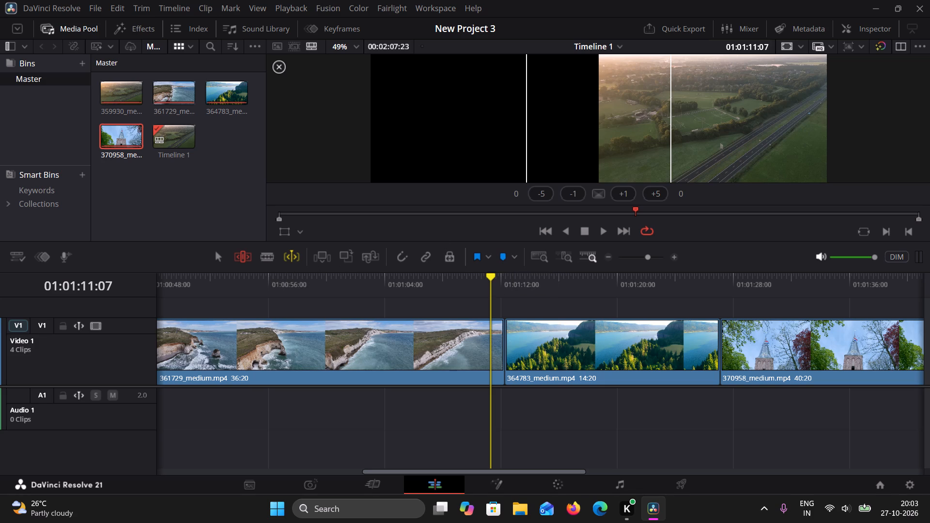
left_click(240, 260)
left_click(216, 251)
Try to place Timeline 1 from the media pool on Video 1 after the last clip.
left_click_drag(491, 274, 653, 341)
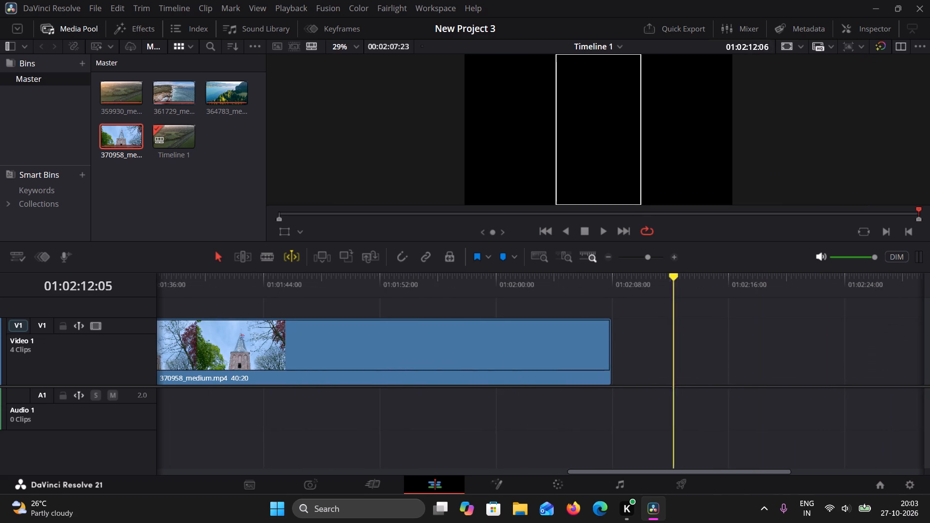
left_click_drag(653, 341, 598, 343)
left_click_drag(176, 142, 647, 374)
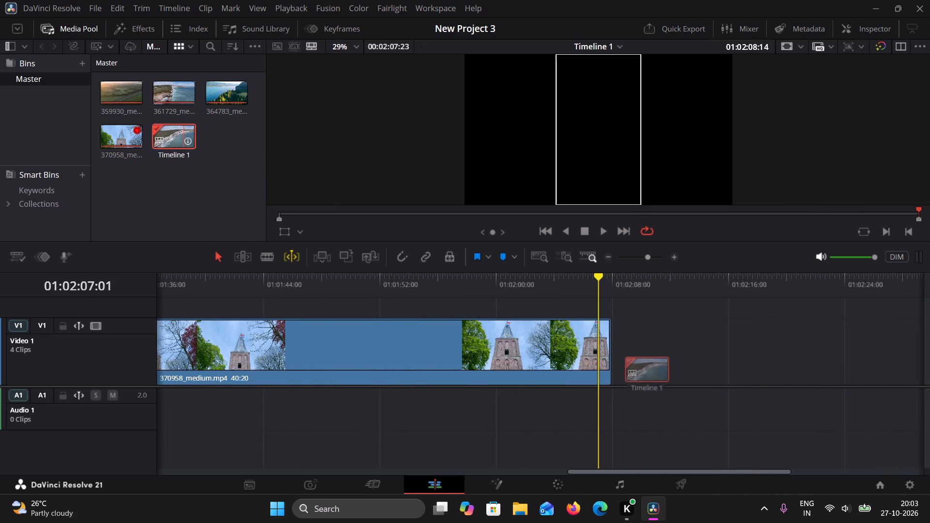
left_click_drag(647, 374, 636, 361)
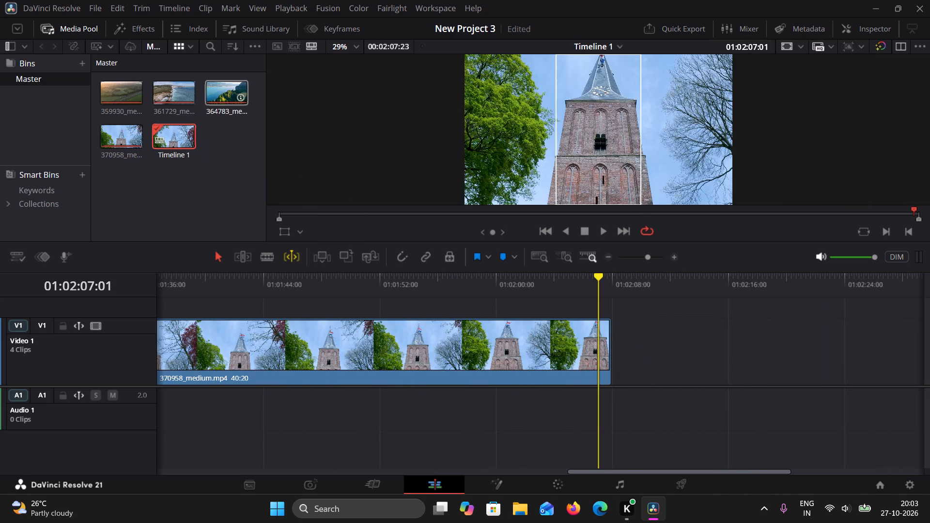
Add 364783_medium.mp4 a second time on Video 1, at the end of the 370958_medium.mp4 clip.
left_click_drag(224, 102, 618, 354)
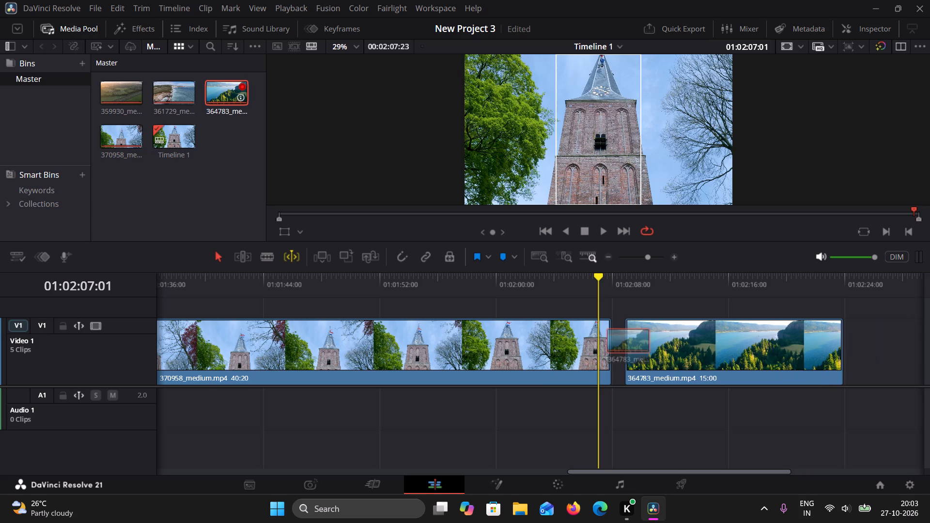
left_click_drag(618, 354, 610, 362)
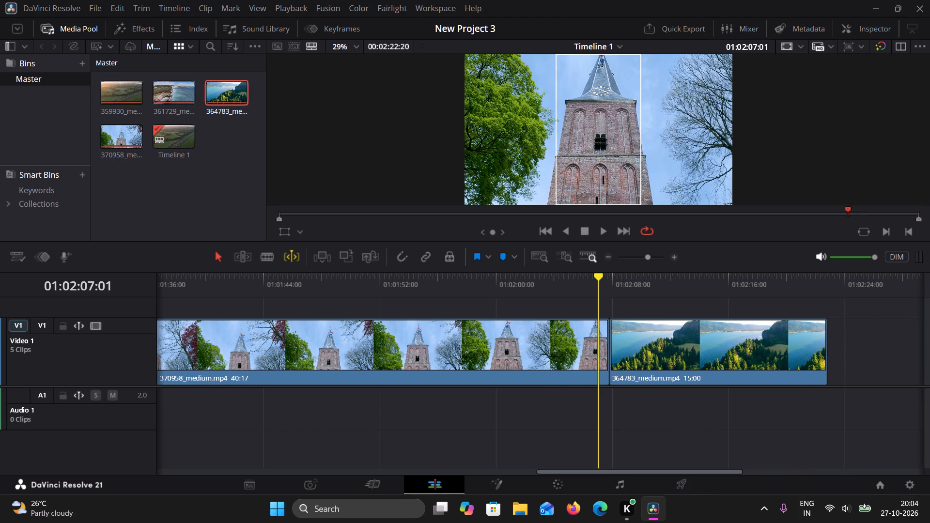
Move the playhead back to the start of the timeline at 01:00:00:00.
left_click_drag(681, 470, 316, 468)
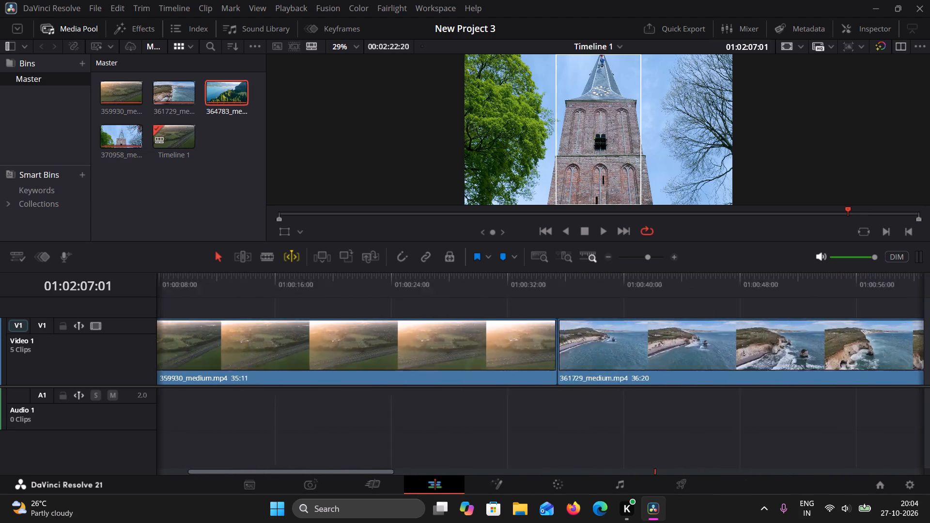
left_click_drag(316, 468, 229, 465)
left_click(306, 214)
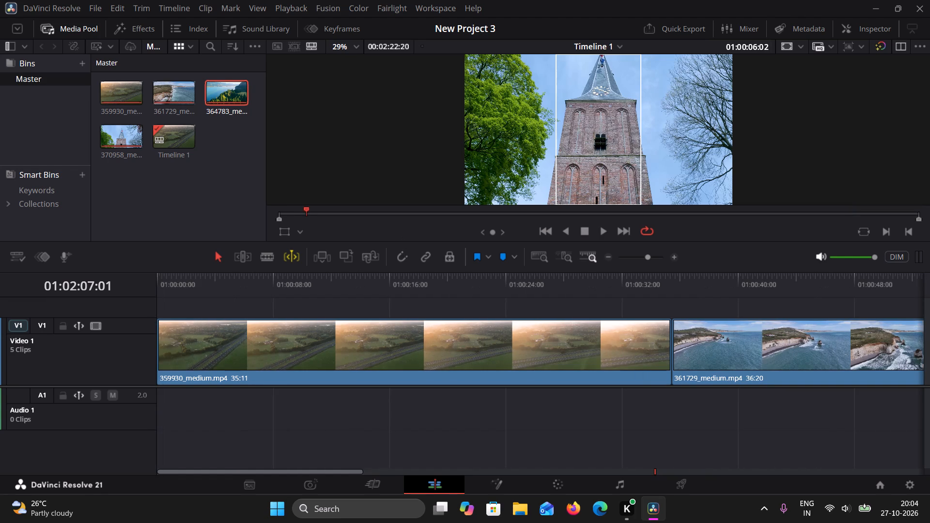
left_click_drag(306, 214, 214, 227)
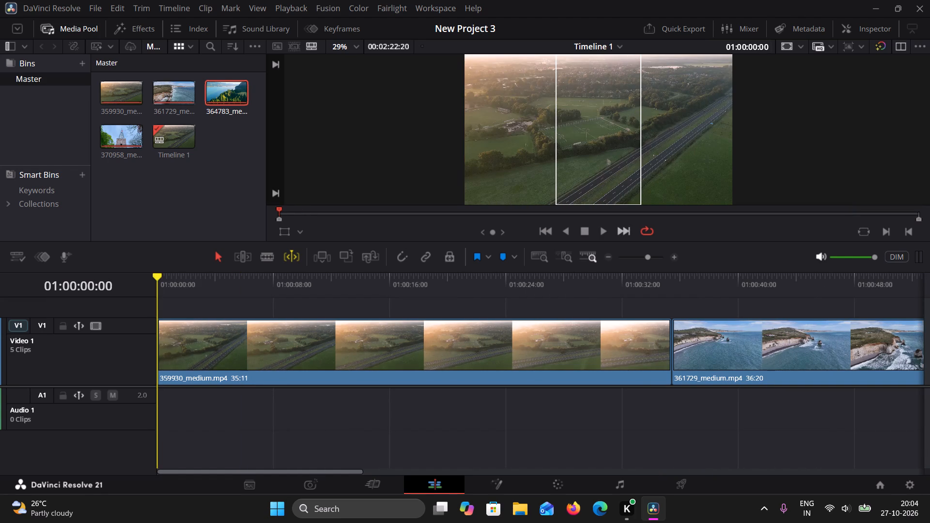
Replace the 9:16 frame guide in the timeline viewer with the 16:9 social media guide.
left_click(417, 4)
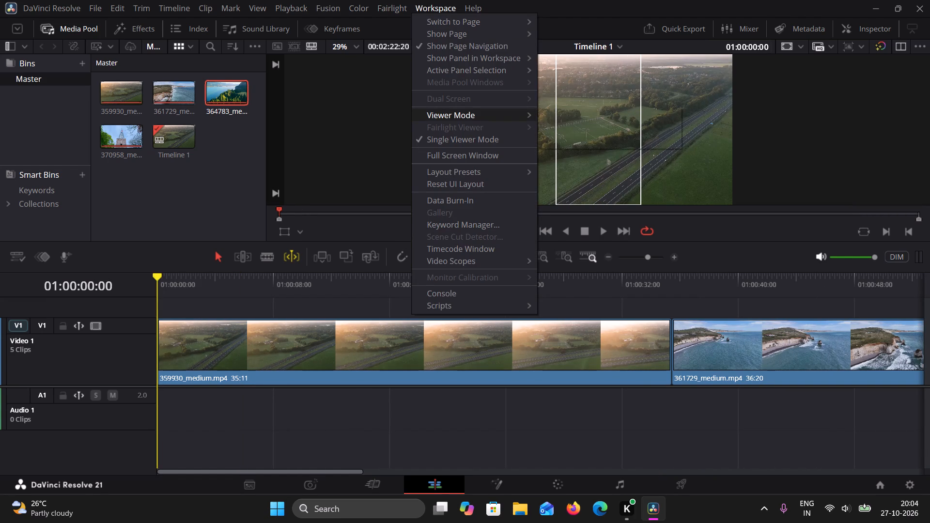
left_click(827, 45)
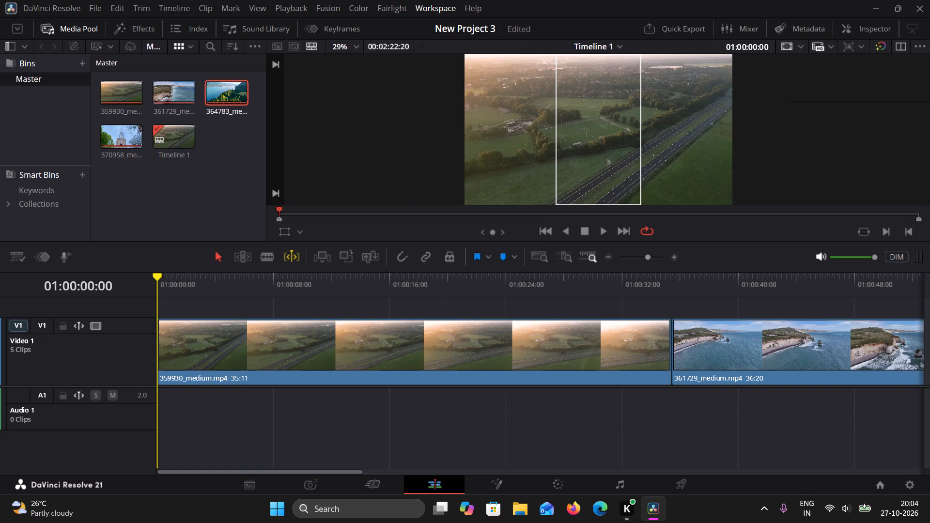
left_click(801, 49)
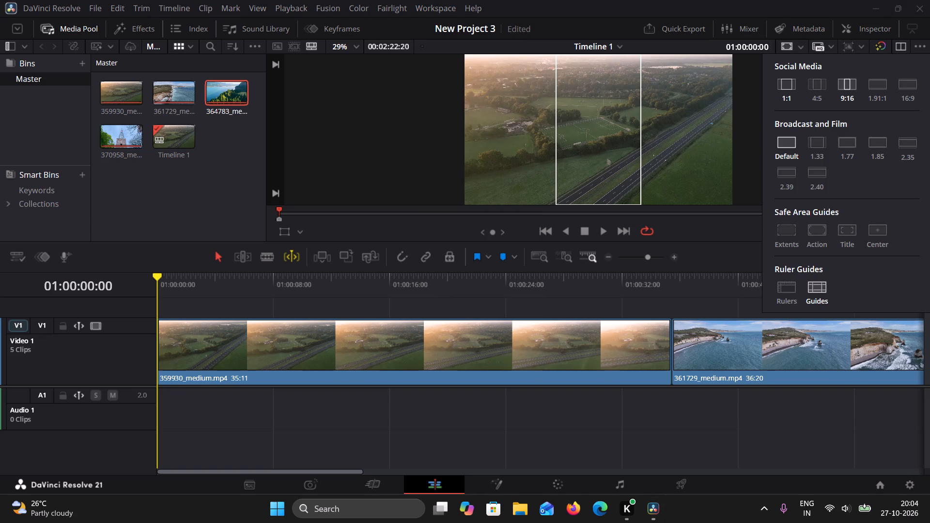
left_click(899, 97)
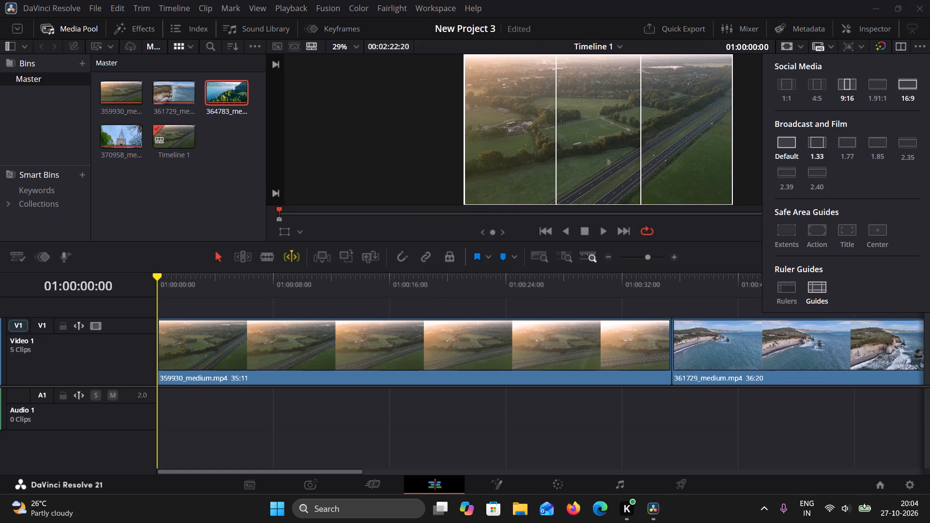
left_click(850, 84)
left_click(419, 147)
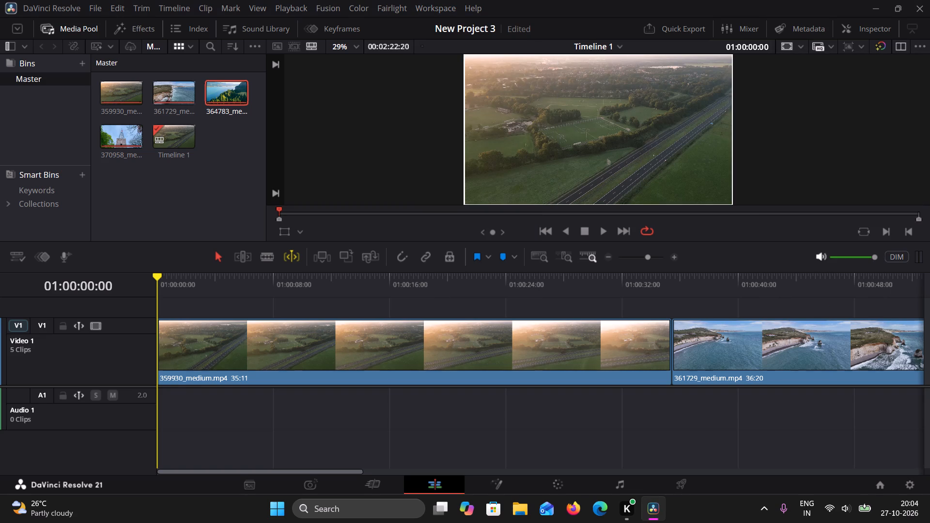
Play the timeline from the start to preview the opening clip, stopping at about 01:00:14:10.
left_click(608, 231)
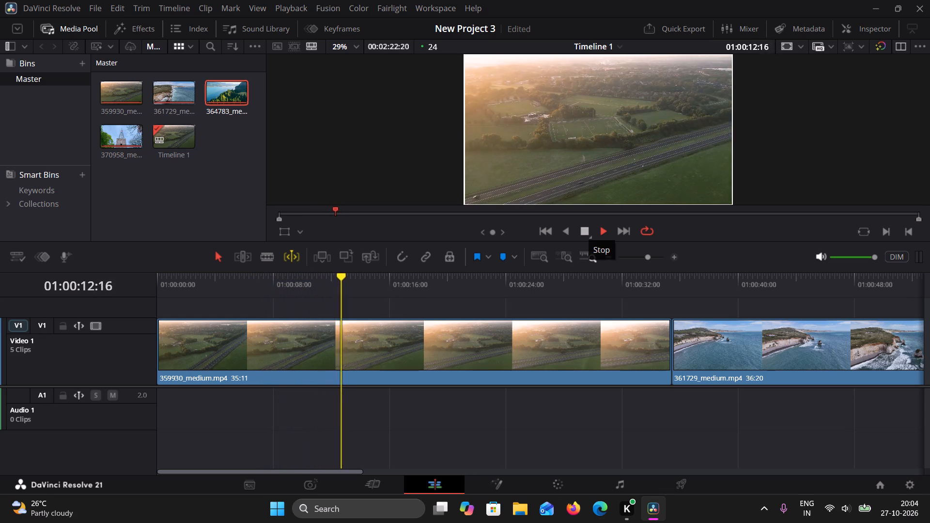
left_click(588, 232)
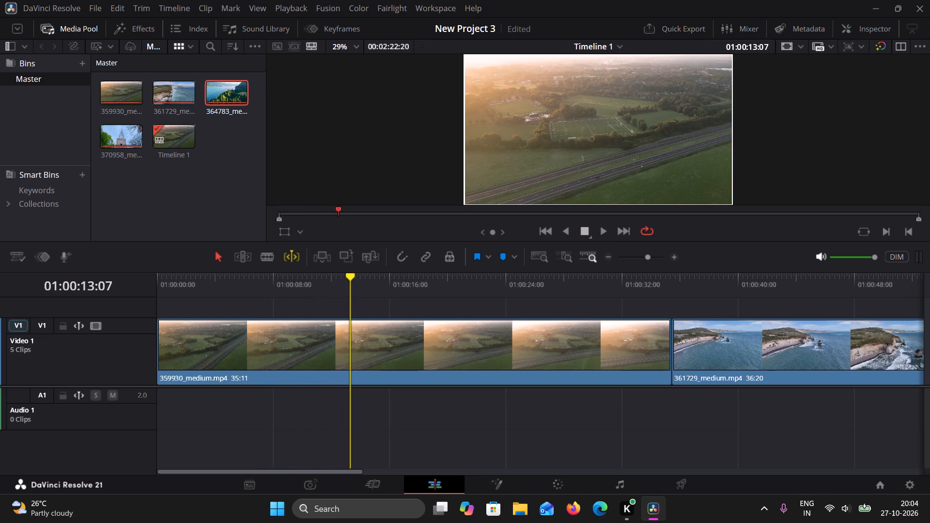
left_click(598, 232)
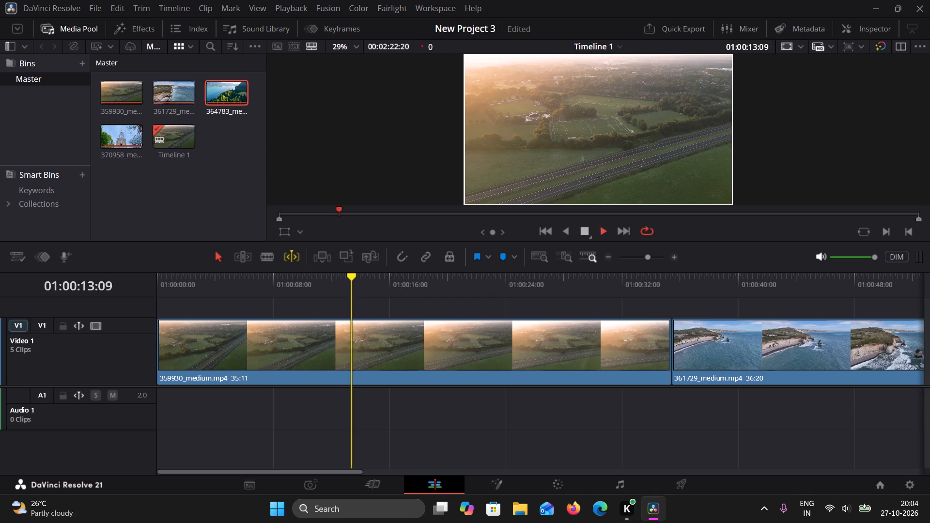
left_click(584, 233)
Switch to the Color page and raise the first clip's colour temperature to 220.
left_click(559, 482)
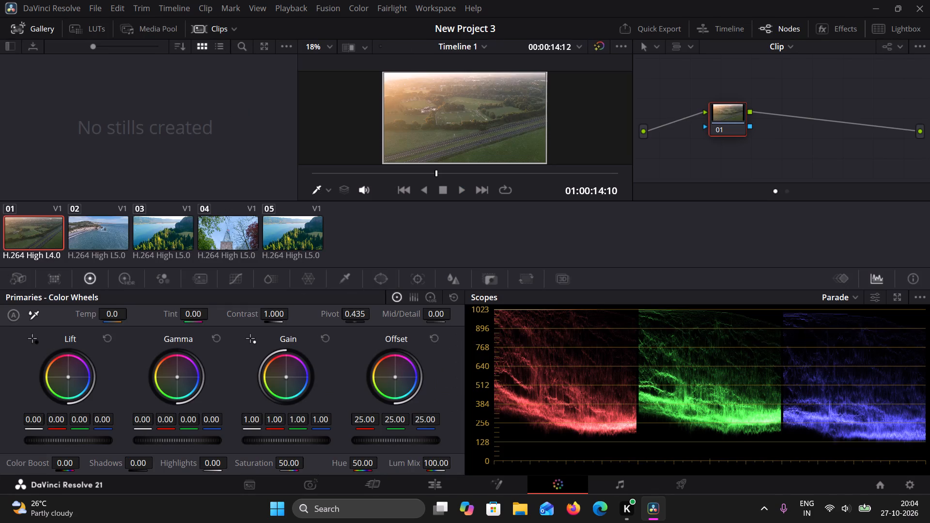
left_click_drag(109, 314, 110, 316)
left_click_drag(110, 316, 123, 321)
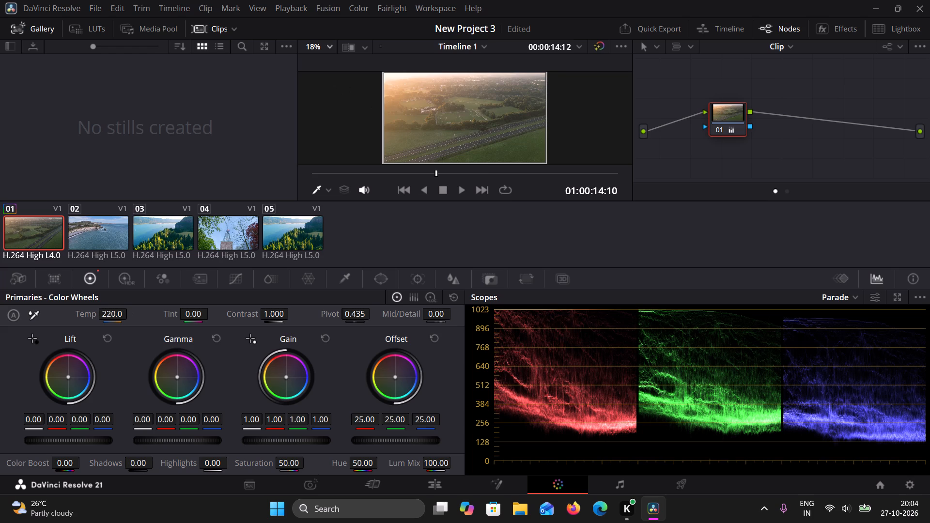
Set the Color page viewer's zoom to 100%.
left_click(322, 43)
left_click(340, 166)
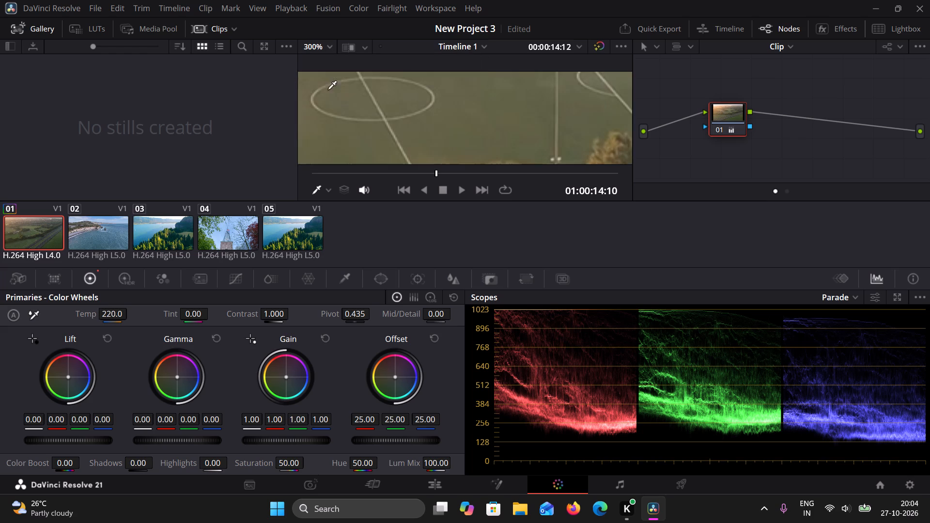
left_click(320, 49)
left_click(332, 138)
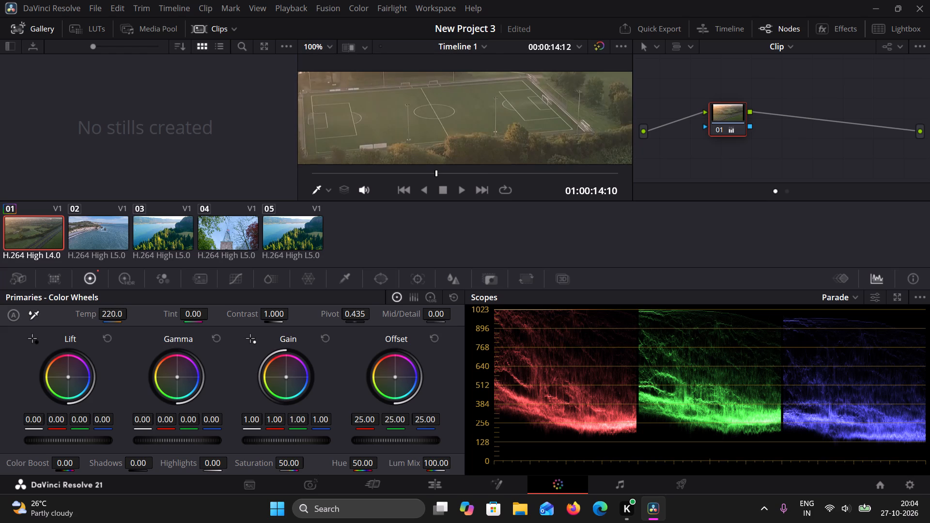
Widen the viewer slightly by narrowing the stills gallery beside it.
left_click_drag(298, 168, 139, 145)
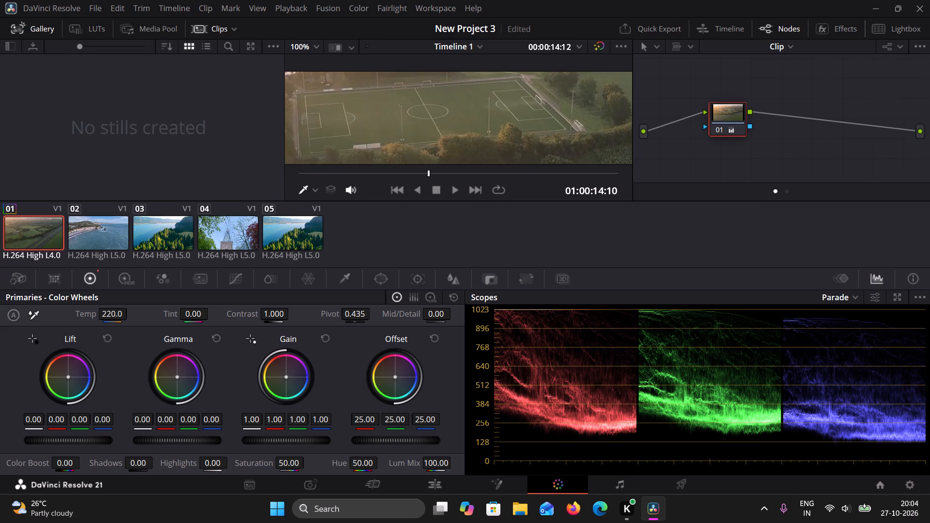
left_click_drag(284, 196, 217, 195)
left_click(542, 246)
left_click(55, 207)
Apply automatic colour balance to the first clip and set its Temp to 1050 and Tint to -60.50.
left_click(10, 317)
left_click_drag(110, 313, 160, 319)
left_click_drag(197, 314, 108, 313)
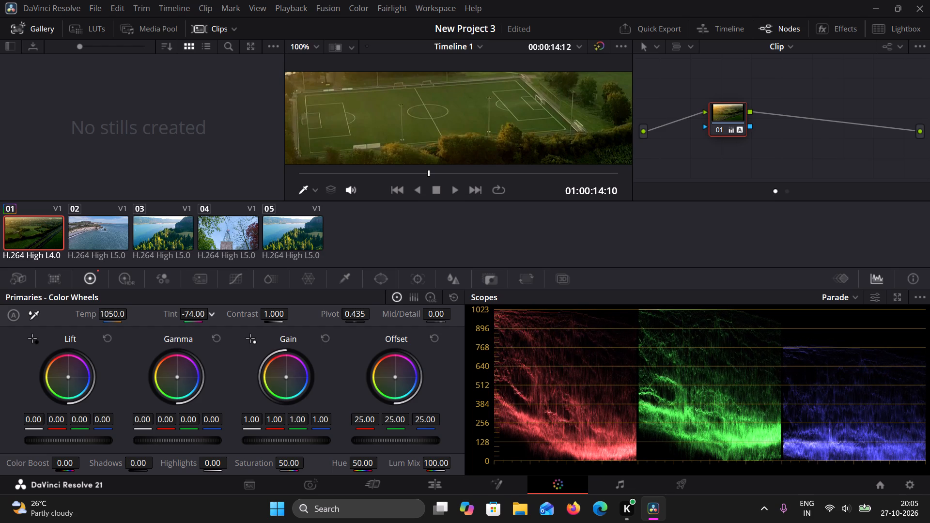
left_click_drag(108, 313, 151, 319)
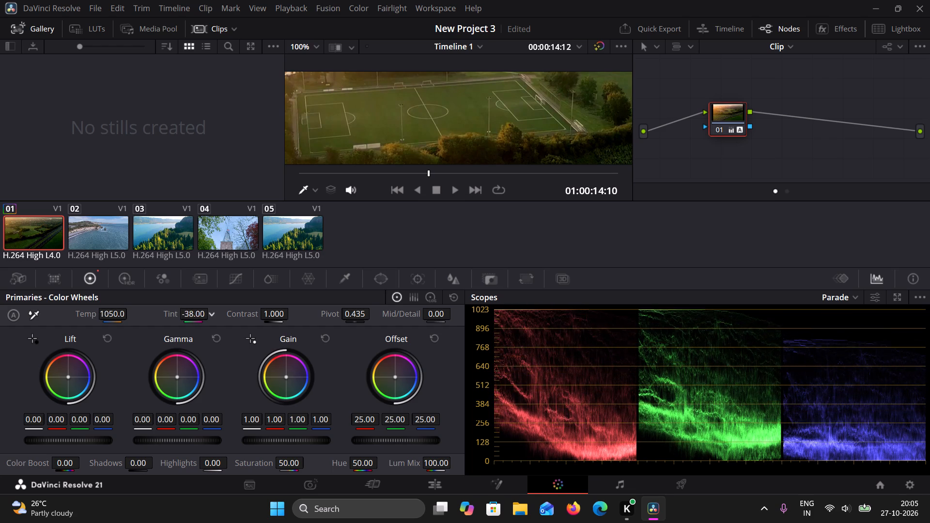
left_click_drag(151, 319, 124, 322)
Set the first clip's Contrast to 1.148, Pivot to 0.533 and Mid/Detail to 57.00.
left_click_drag(269, 315, 314, 323)
left_click_drag(347, 313, 350, 320)
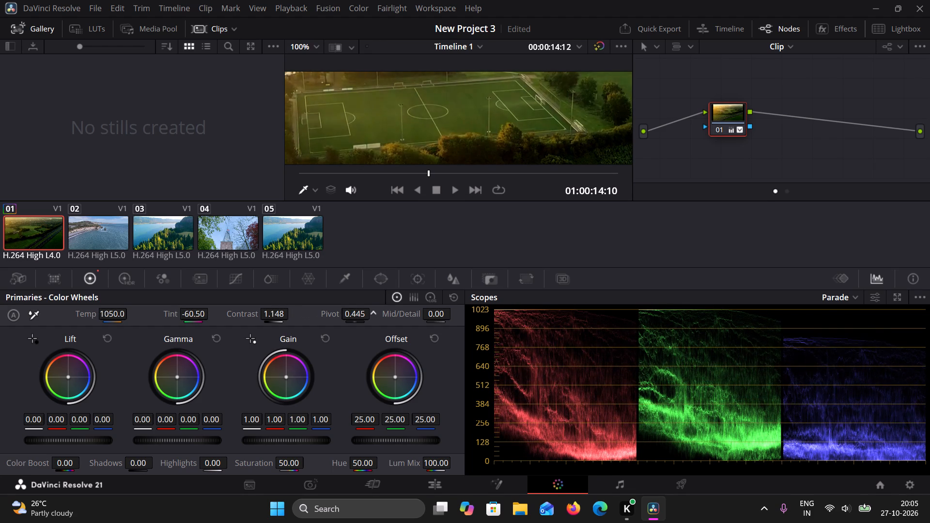
left_click_drag(350, 320, 377, 323)
left_click_drag(436, 308, 470, 324)
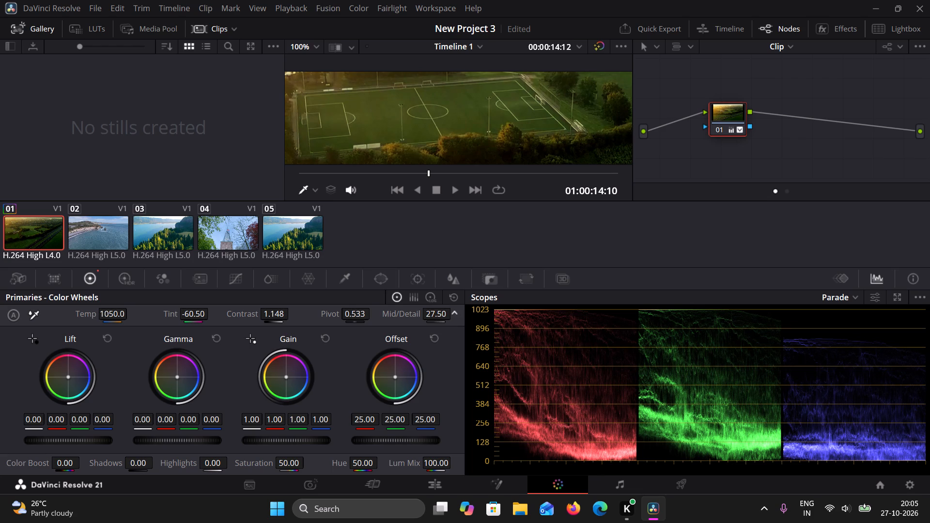
left_click_drag(470, 324, 506, 328)
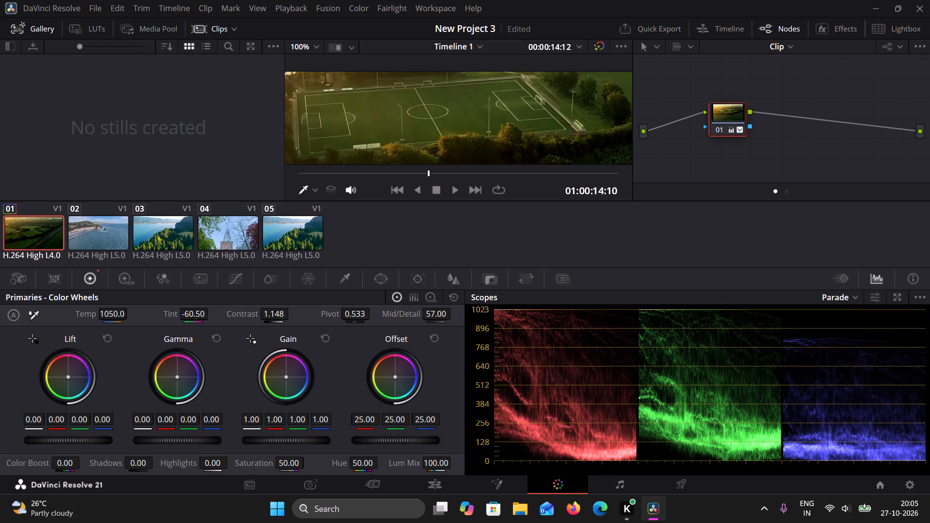
Play back the graded first clip to review the look, stopping at about 01:00:26:00.
left_click(456, 191)
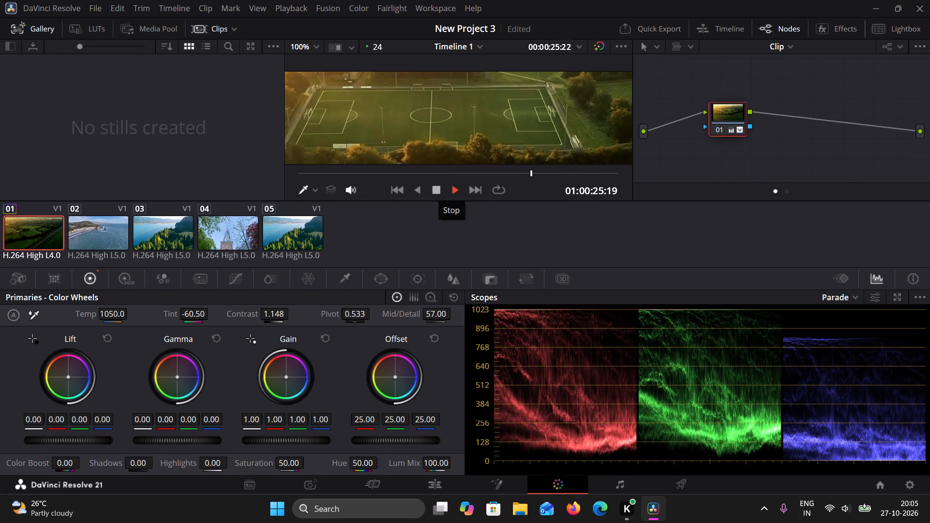
left_click(437, 193)
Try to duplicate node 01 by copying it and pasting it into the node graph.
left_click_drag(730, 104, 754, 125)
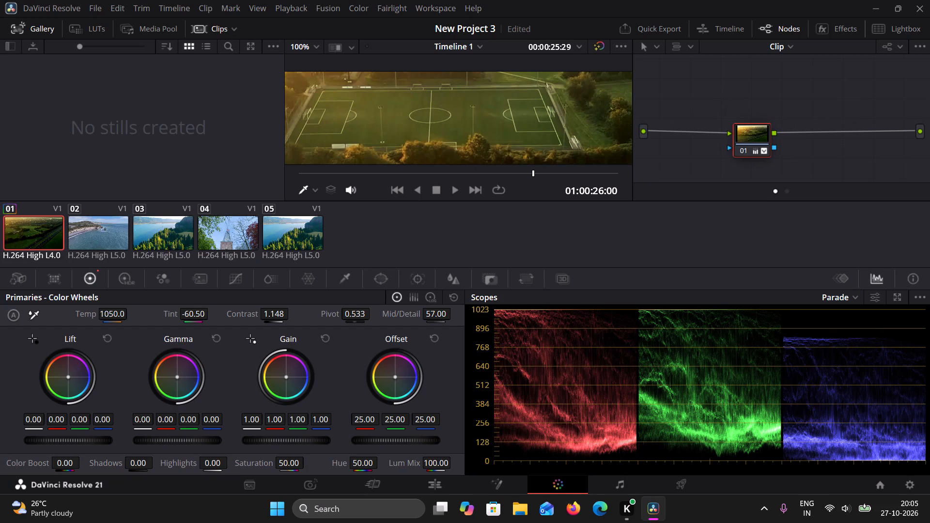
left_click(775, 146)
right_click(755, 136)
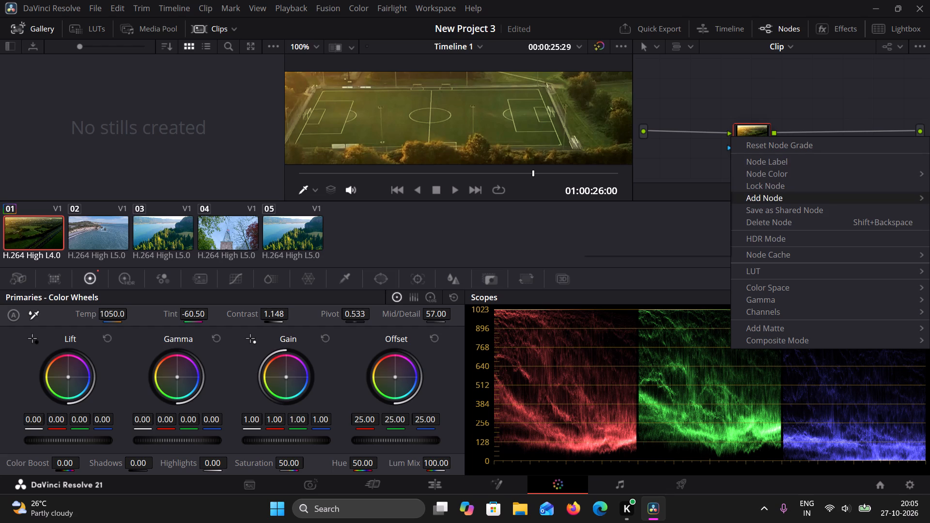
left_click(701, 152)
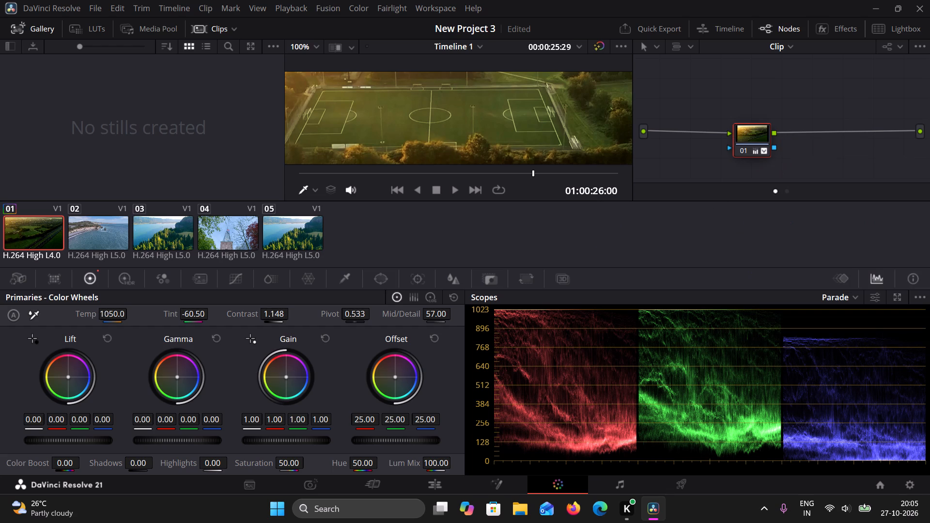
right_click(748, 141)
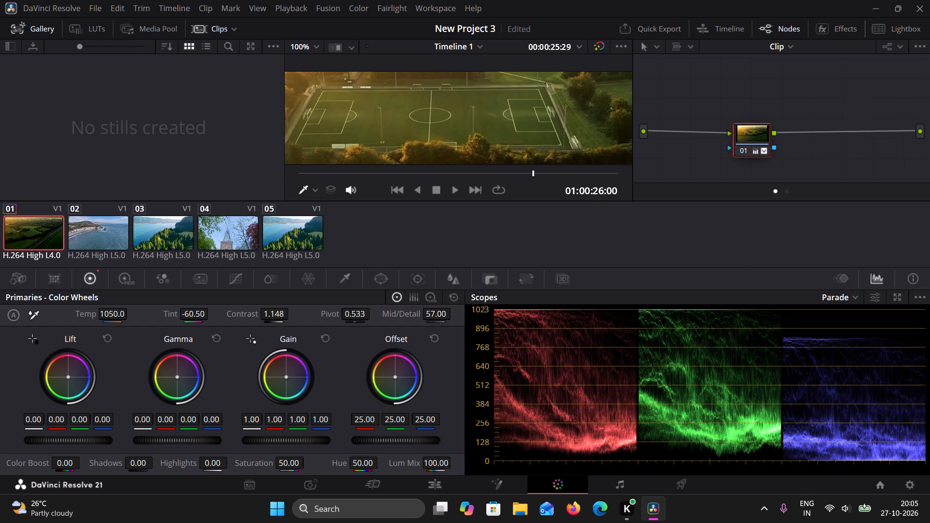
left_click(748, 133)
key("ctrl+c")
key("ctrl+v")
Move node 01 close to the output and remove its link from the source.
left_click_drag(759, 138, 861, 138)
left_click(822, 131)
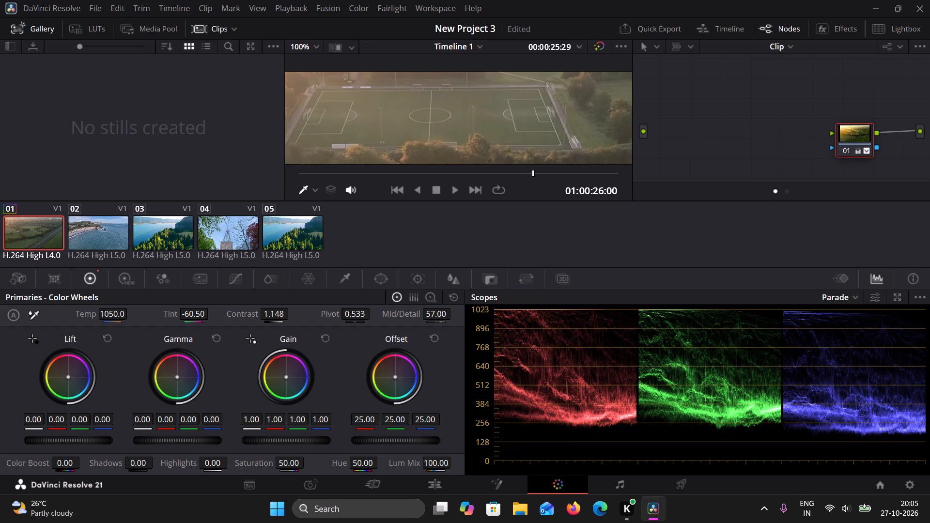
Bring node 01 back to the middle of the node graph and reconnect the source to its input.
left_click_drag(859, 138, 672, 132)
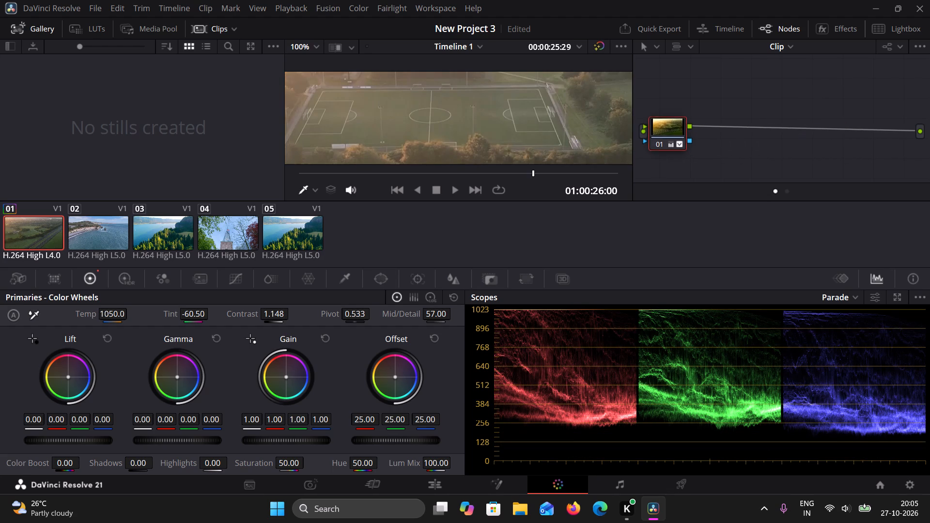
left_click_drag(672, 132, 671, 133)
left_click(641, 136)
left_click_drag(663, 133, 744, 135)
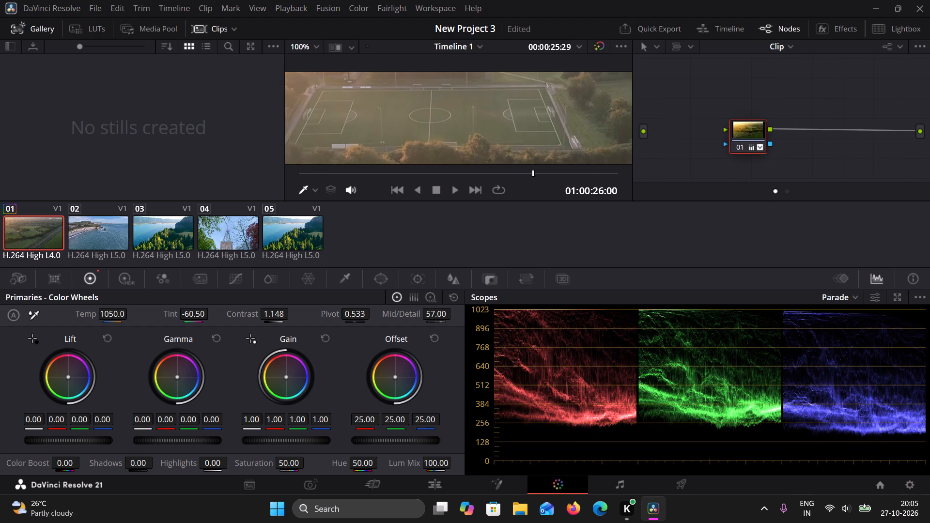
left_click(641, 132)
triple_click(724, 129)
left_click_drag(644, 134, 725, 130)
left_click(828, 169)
Reposition connected node 01 slightly closer to the source in the node graph.
left_click_drag(744, 125, 722, 127)
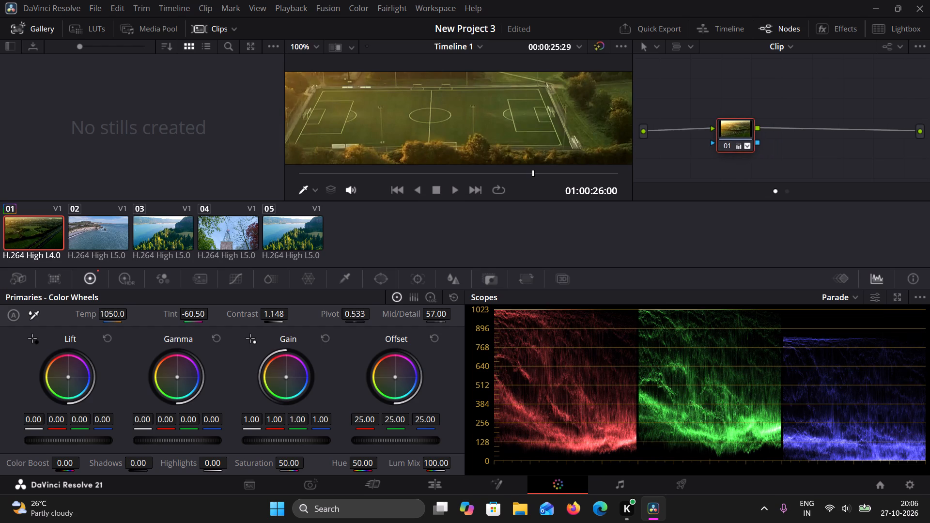
left_click_drag(722, 127, 716, 130)
left_click(925, 133)
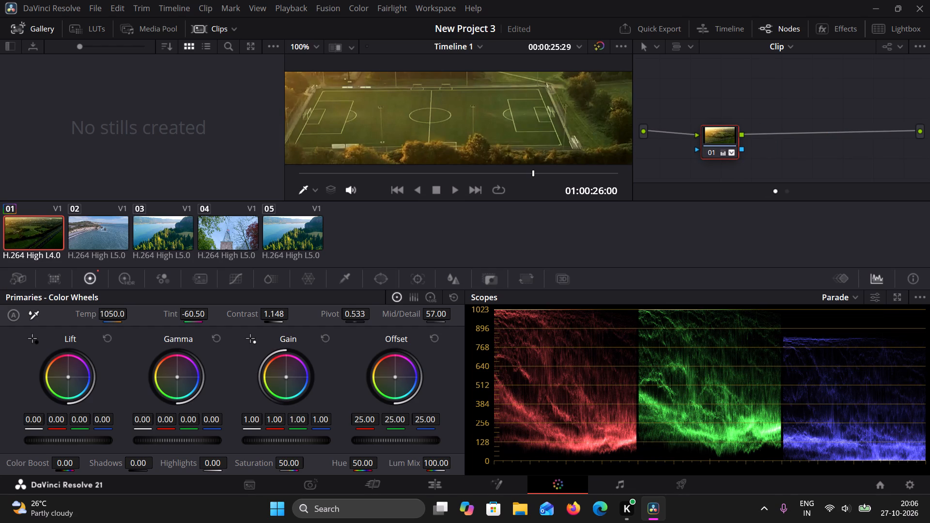
Add a serial node after node 01 in the first clip's node graph.
left_click(920, 133)
right_click(920, 133)
right_click(848, 133)
left_click(795, 169)
left_click(741, 137)
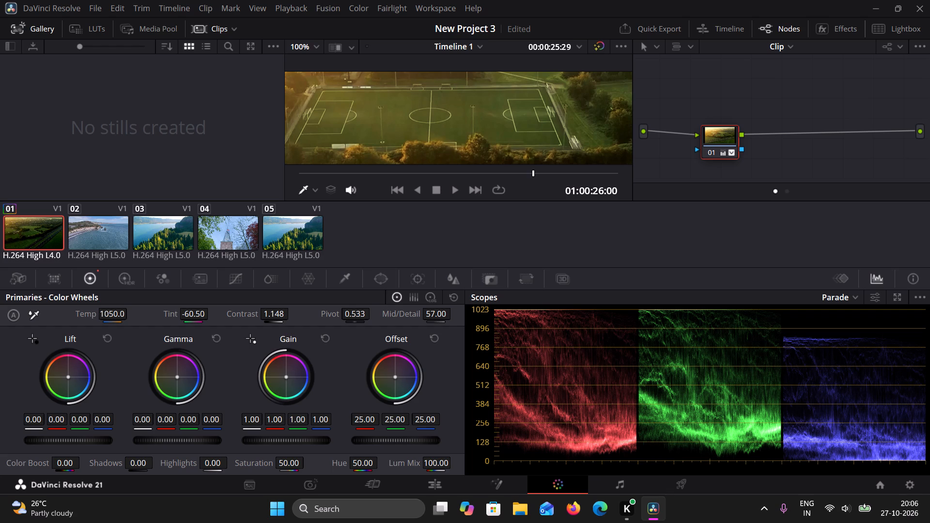
left_click(744, 149)
triple_click(743, 149)
right_click(743, 149)
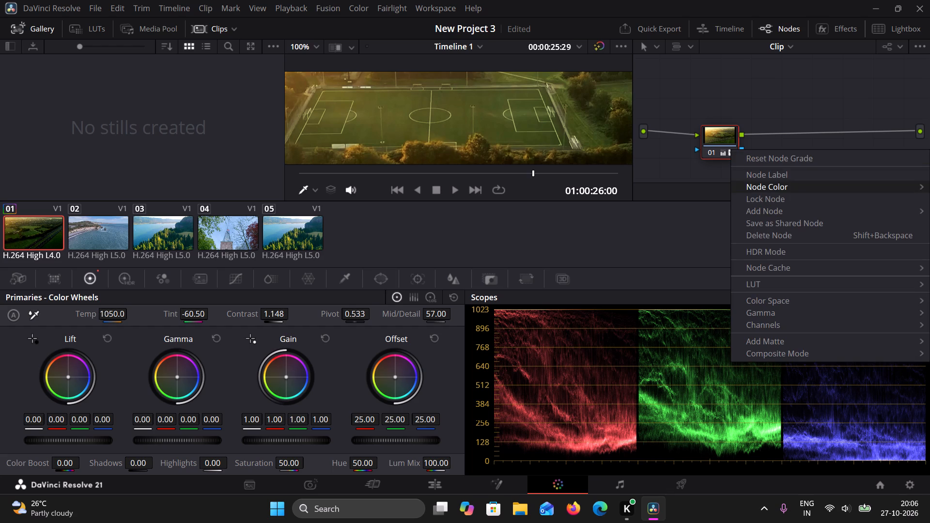
left_click(774, 212)
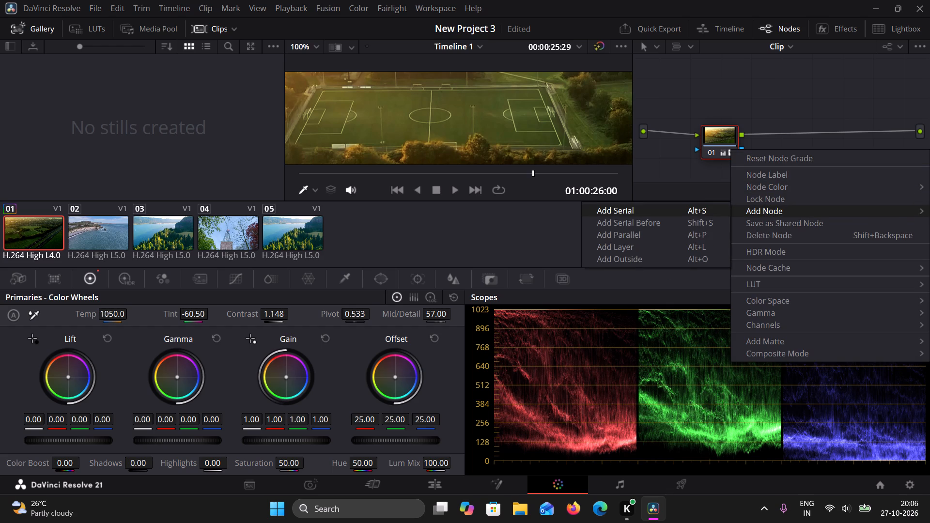
left_click(690, 208)
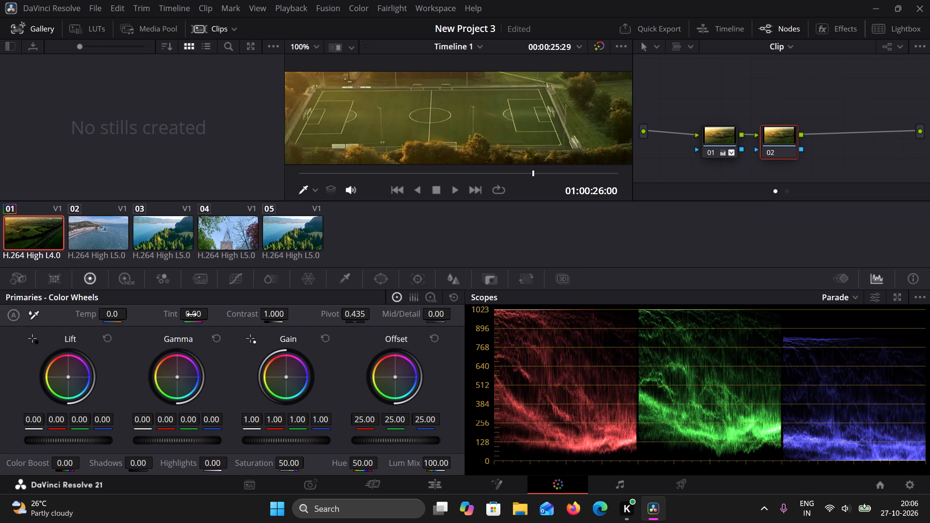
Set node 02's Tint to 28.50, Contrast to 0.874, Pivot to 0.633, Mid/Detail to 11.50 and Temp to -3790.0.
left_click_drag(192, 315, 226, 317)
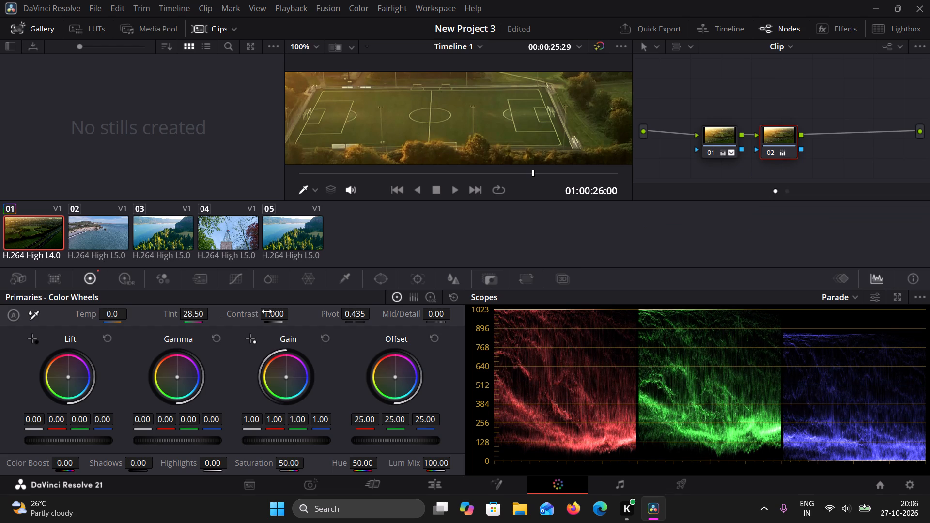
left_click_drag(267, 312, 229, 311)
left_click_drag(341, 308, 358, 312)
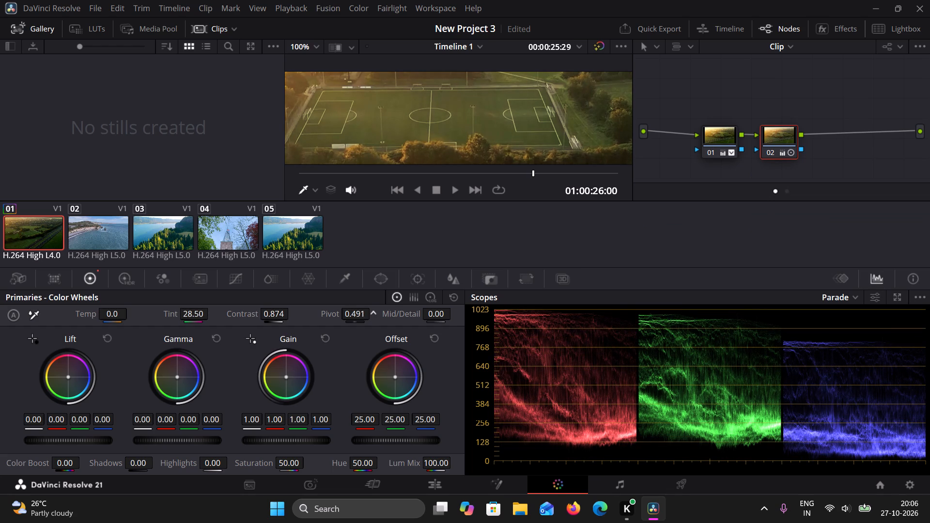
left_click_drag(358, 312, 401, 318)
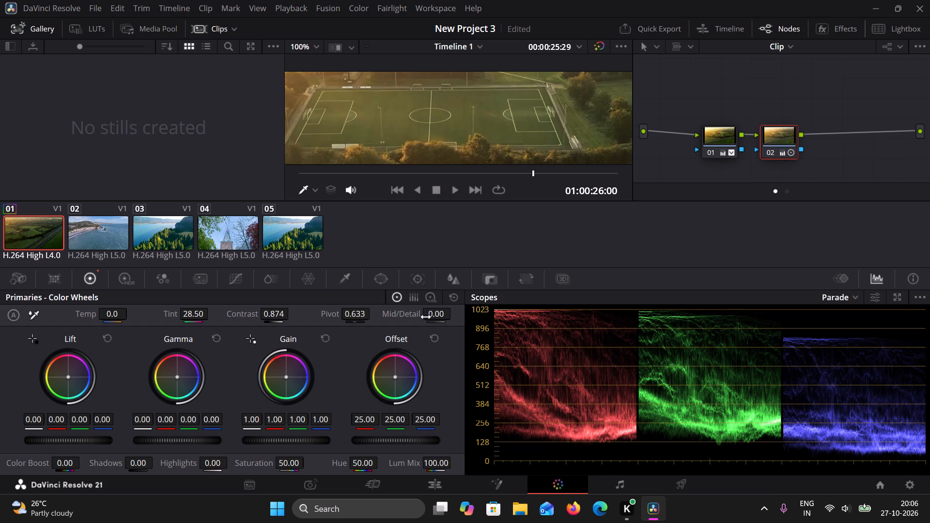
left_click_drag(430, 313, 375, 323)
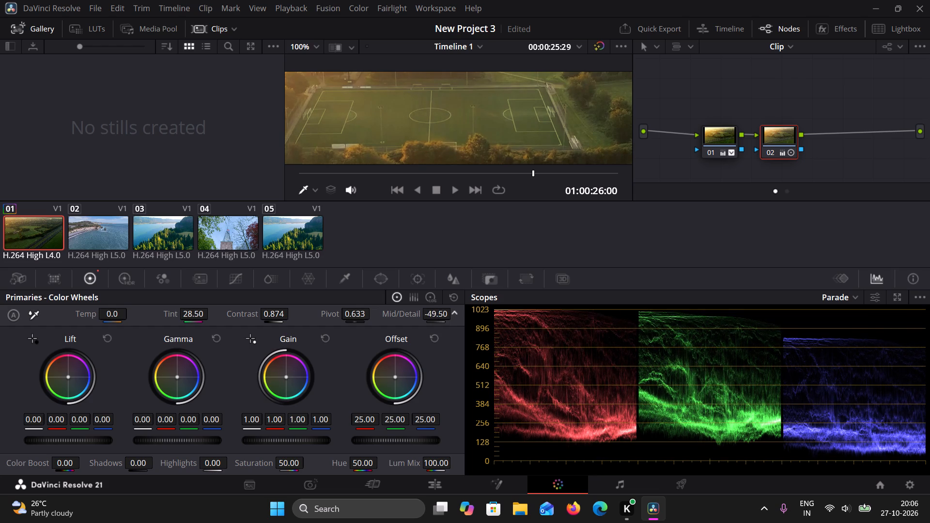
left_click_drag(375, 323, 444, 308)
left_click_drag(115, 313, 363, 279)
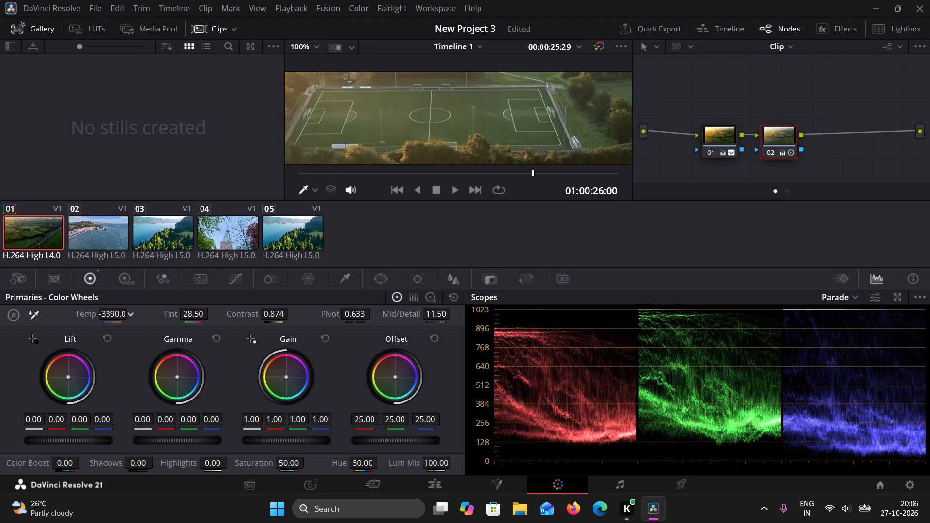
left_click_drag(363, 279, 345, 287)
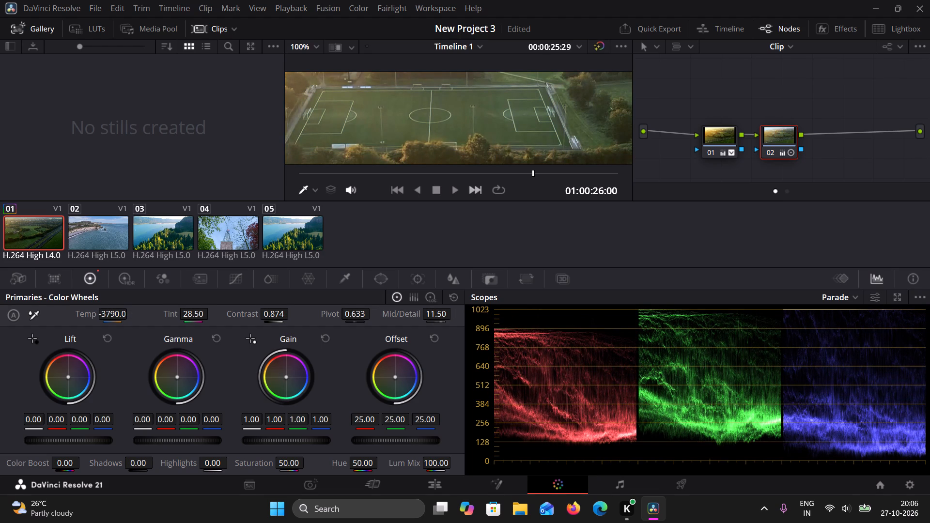
Play the first clip from its start to review the grade, and look at node 01's primaries settings.
left_click_drag(532, 174, 293, 176)
left_click(457, 187)
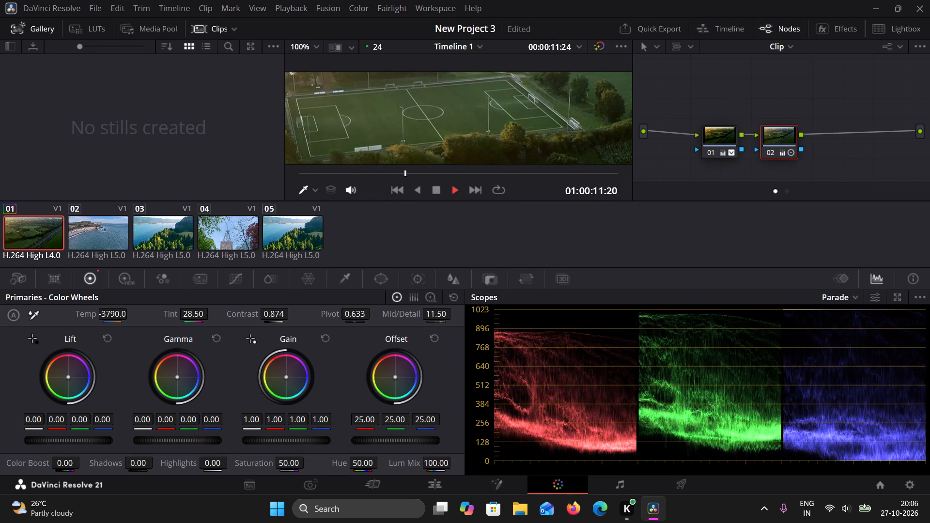
left_click(440, 193)
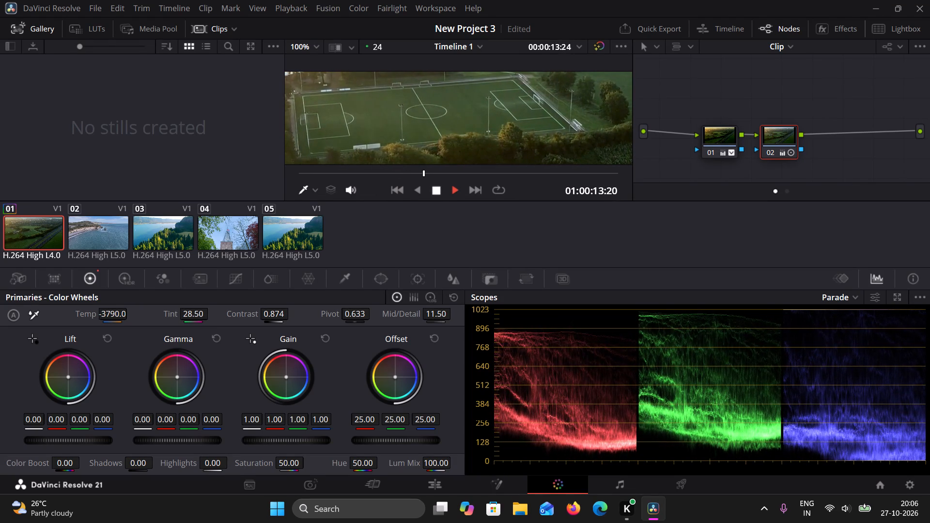
left_click(718, 140)
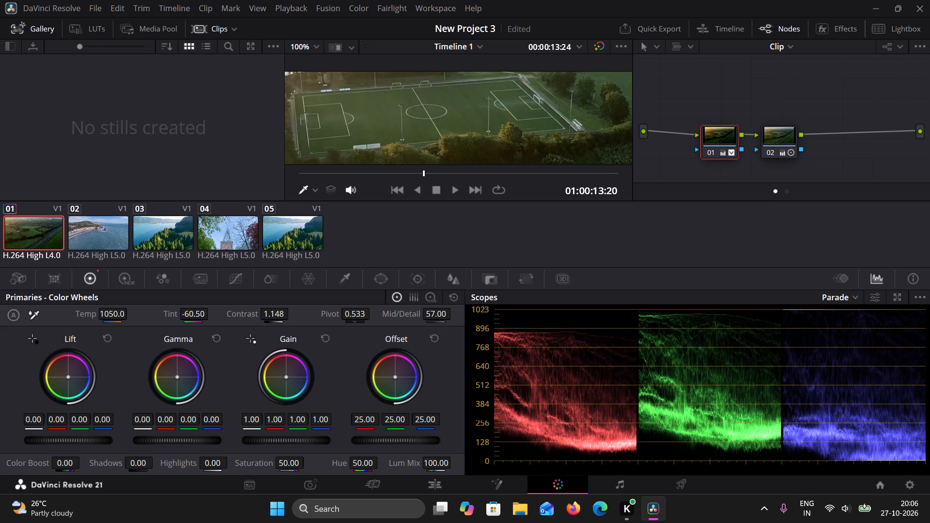
left_click(456, 192)
left_click(773, 142)
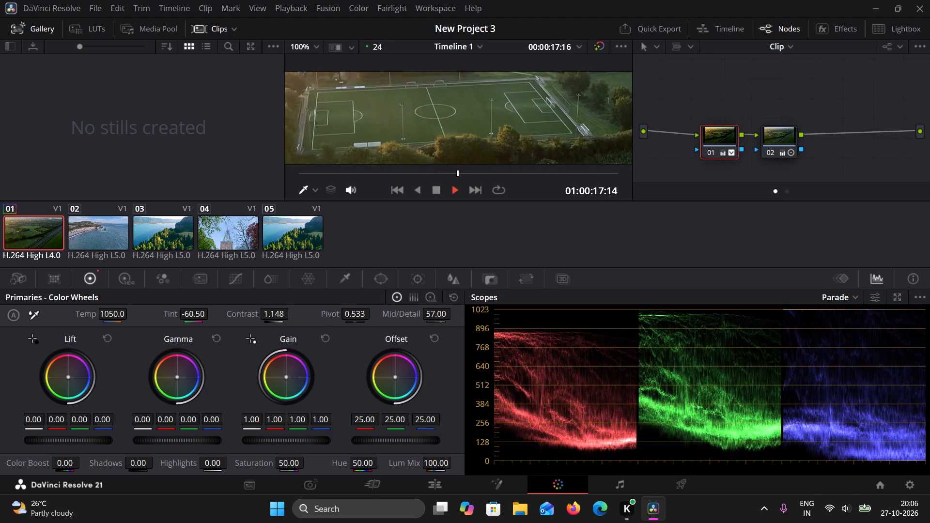
left_click(439, 193)
left_click(523, 139)
On node 02, set Temp to -3060.0, Tint to -14.50, Contrast to 1.080, Pivot to 1.000 and Mid/Detail to -1.00.
left_click(770, 138)
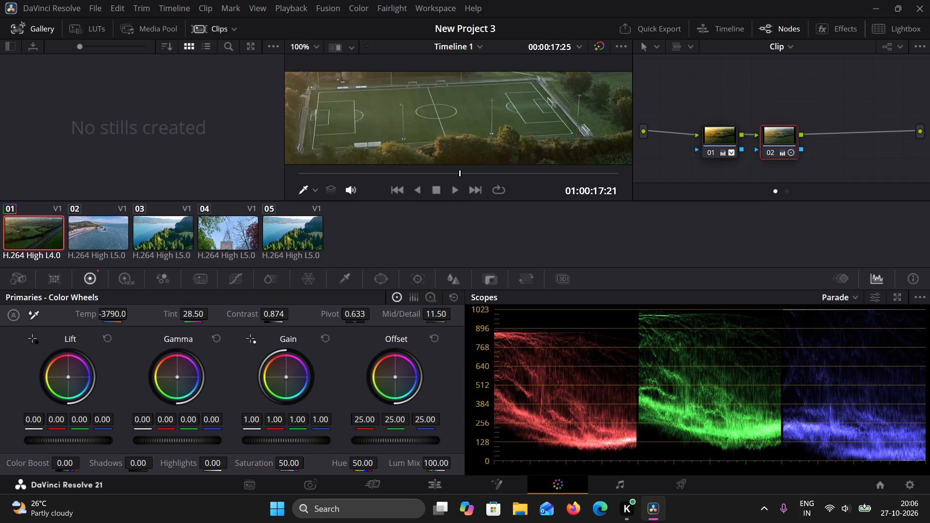
left_click_drag(109, 323, 122, 323)
left_click_drag(112, 317, 121, 316)
left_click_drag(121, 316, 156, 318)
left_click_drag(184, 310, 131, 319)
left_click_drag(268, 311, 330, 323)
left_click_drag(347, 315, 482, 341)
left_click_drag(441, 314, 426, 316)
Warm node 02's Offset to about 33.53 red, 23.47 green, 13.71 blue, and shift its Gain to about 0.65, 1.09, 1.18.
left_click_drag(394, 379, 382, 368)
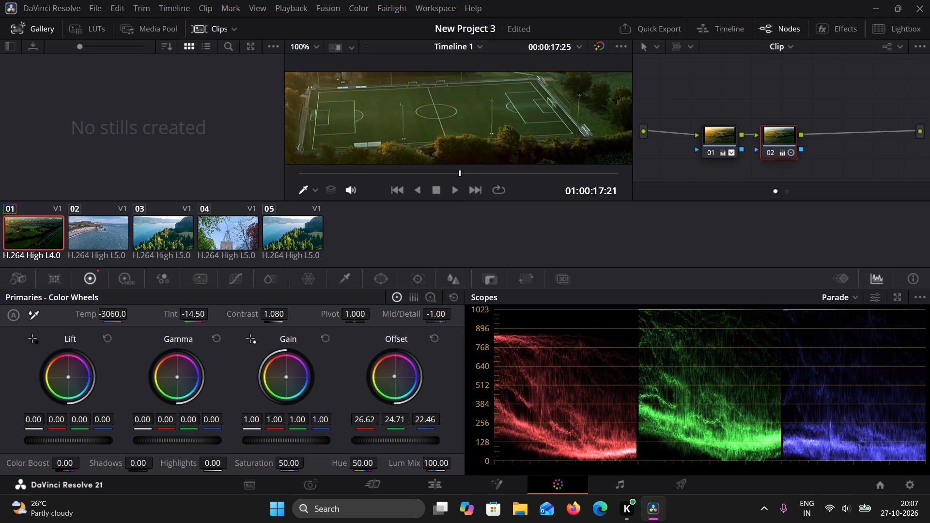
left_click_drag(382, 368, 356, 344)
left_click_drag(287, 376, 293, 396)
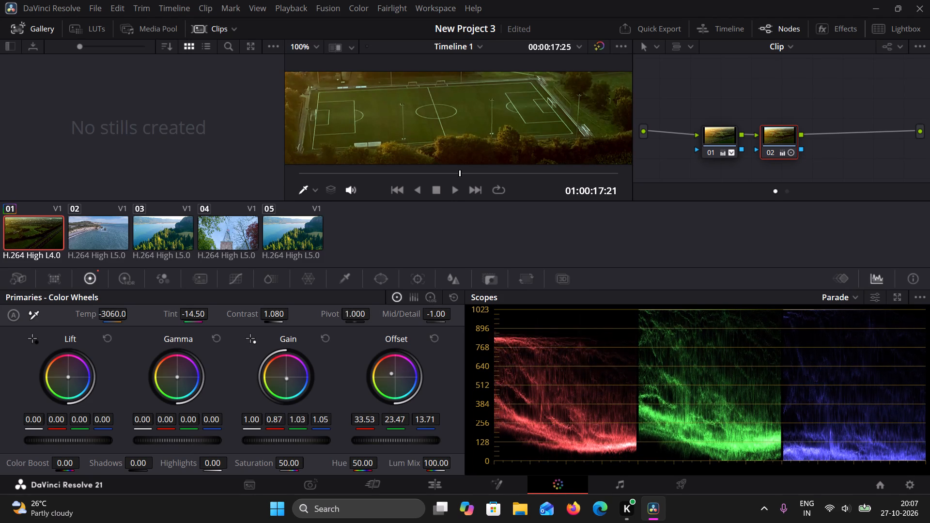
left_click_drag(293, 396, 306, 420)
Shift node 02's Gamma colour balance toward cyan, to about -0.06 red, 0.01 green and 0.04 blue.
left_click_drag(183, 375, 198, 369)
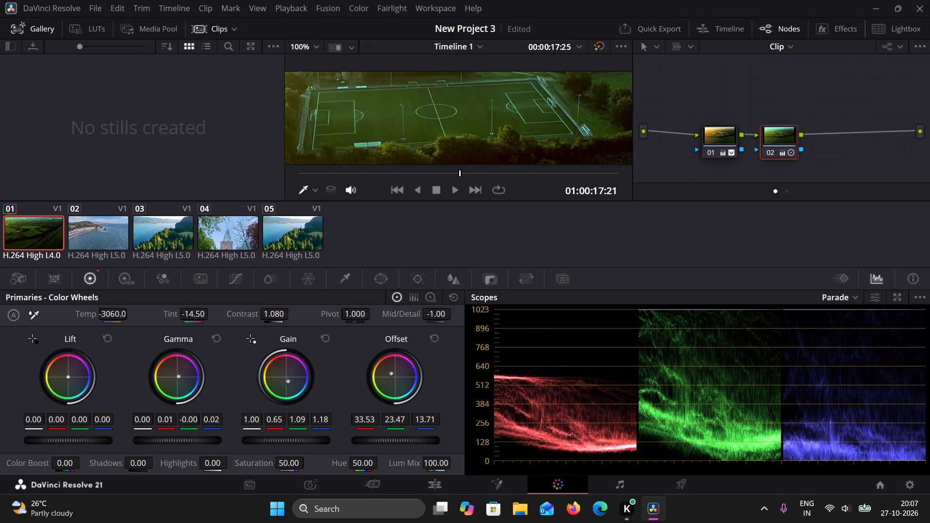
left_click_drag(198, 369, 138, 412)
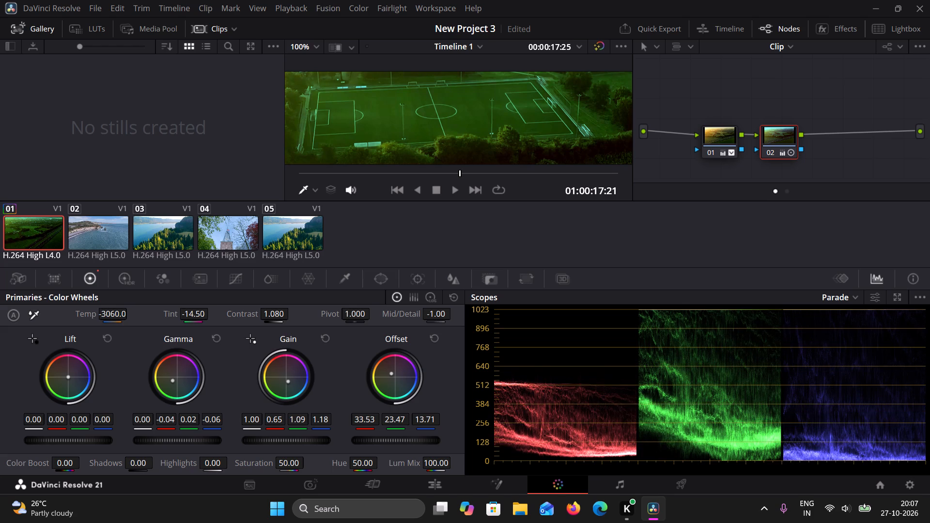
left_click_drag(138, 412, 165, 401)
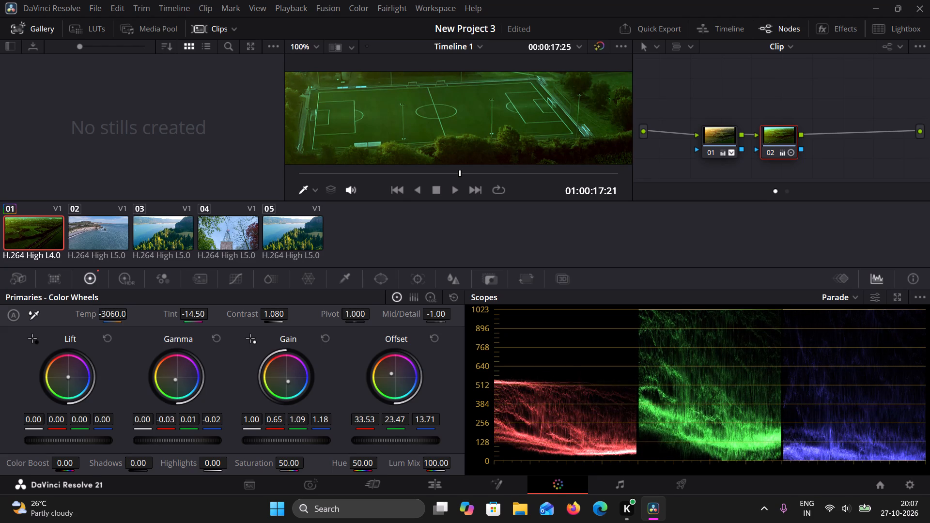
left_click_drag(165, 401, 216, 429)
Shift node 02's Lift balance toward teal, about -0.07 red, 0.01 green and 0.03 blue, and briefly play the clip to check.
left_click_drag(70, 380, 85, 397)
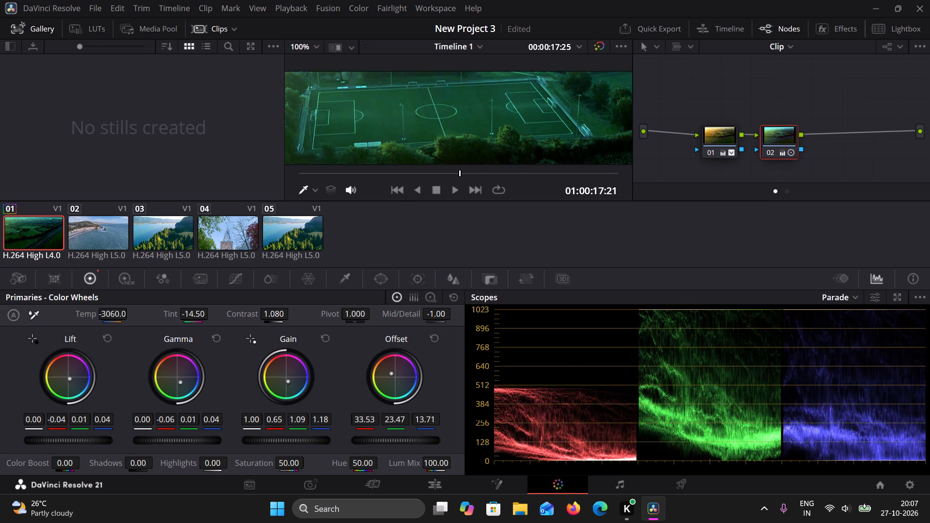
left_click_drag(85, 397, 94, 359)
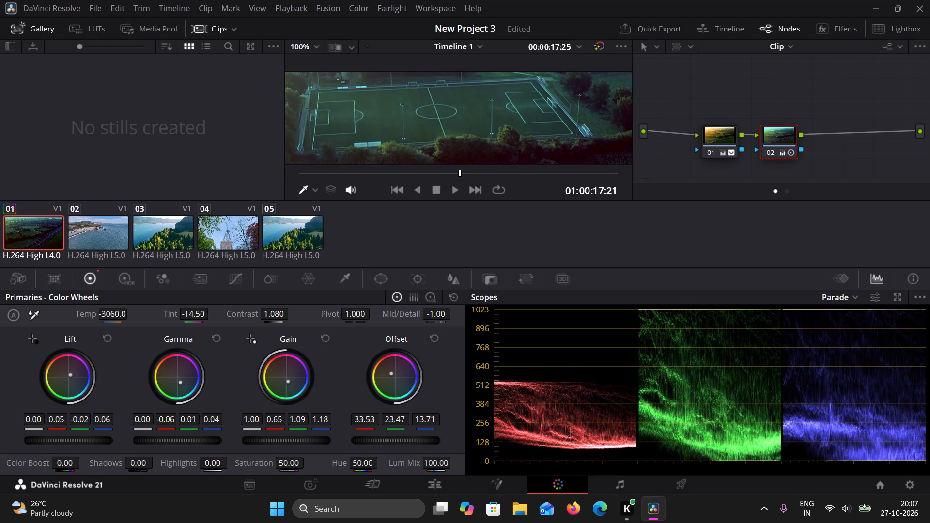
left_click_drag(94, 359, 141, 359)
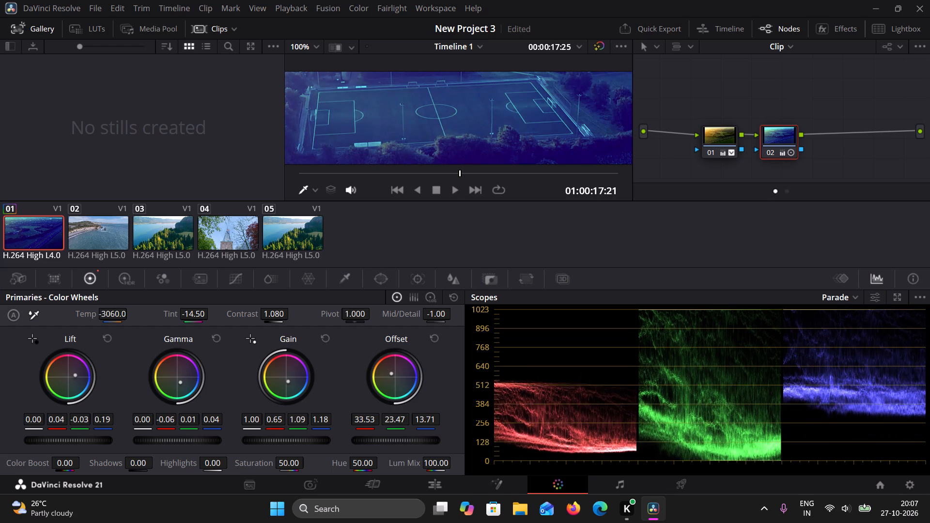
left_click_drag(141, 359, 79, 327)
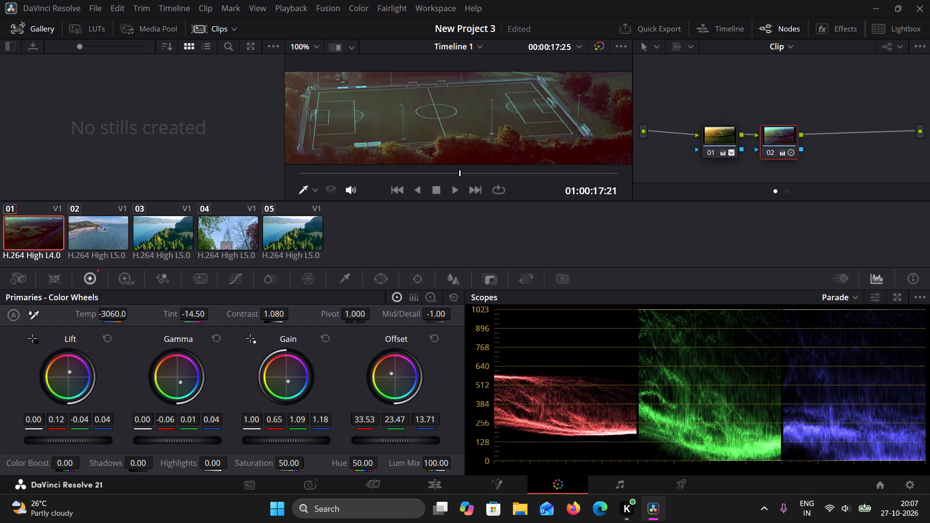
left_click_drag(79, 327, 67, 374)
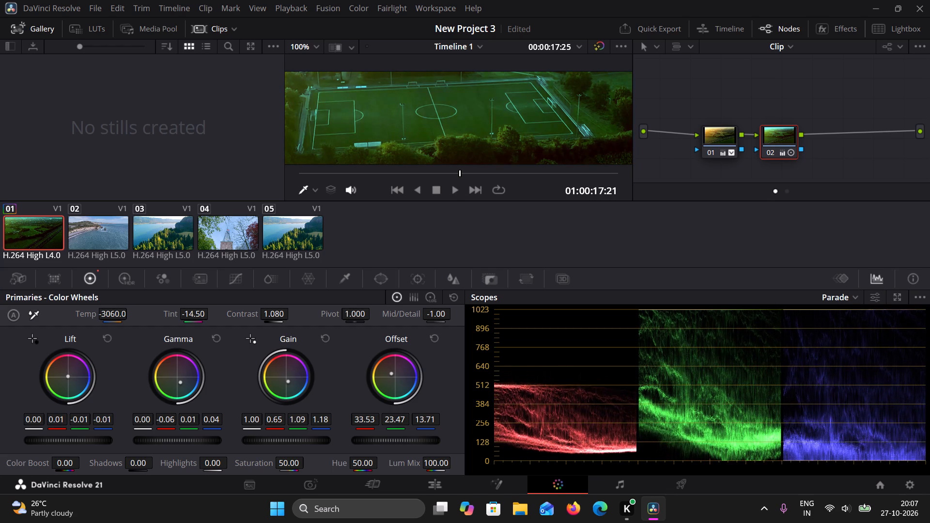
left_click_drag(67, 374, 82, 407)
left_click(454, 188)
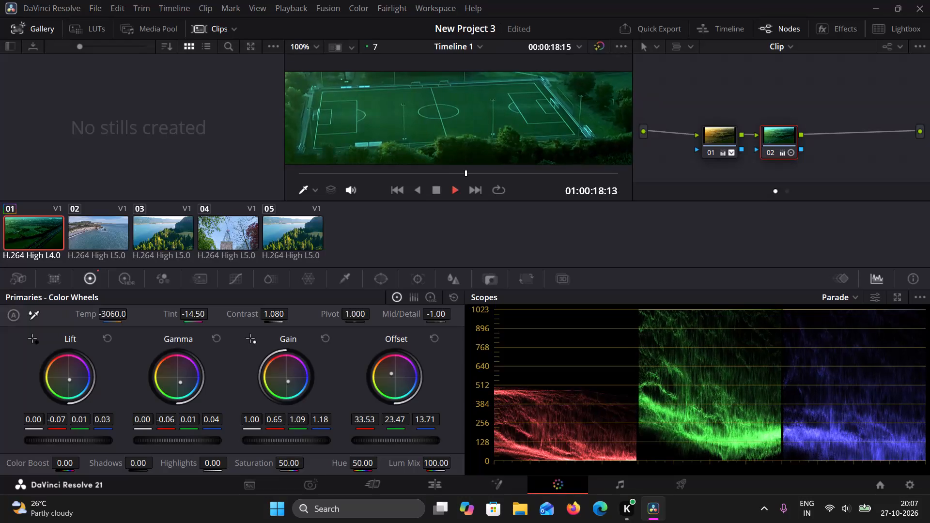
left_click(437, 186)
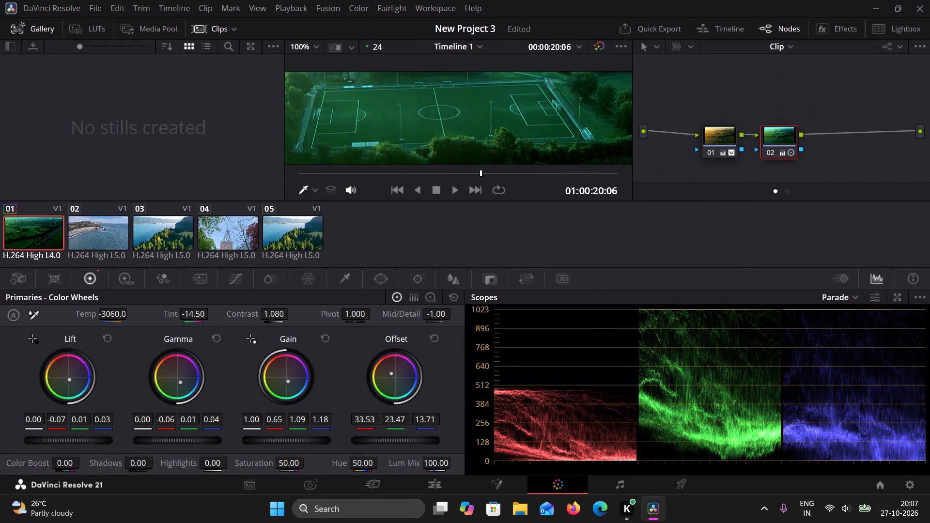
On clip 02, shift the Gamma balance toward blue, to about -0.08 red, 0.01 green and 0.06 blue.
left_click(93, 237)
left_click_drag(178, 379, 185, 387)
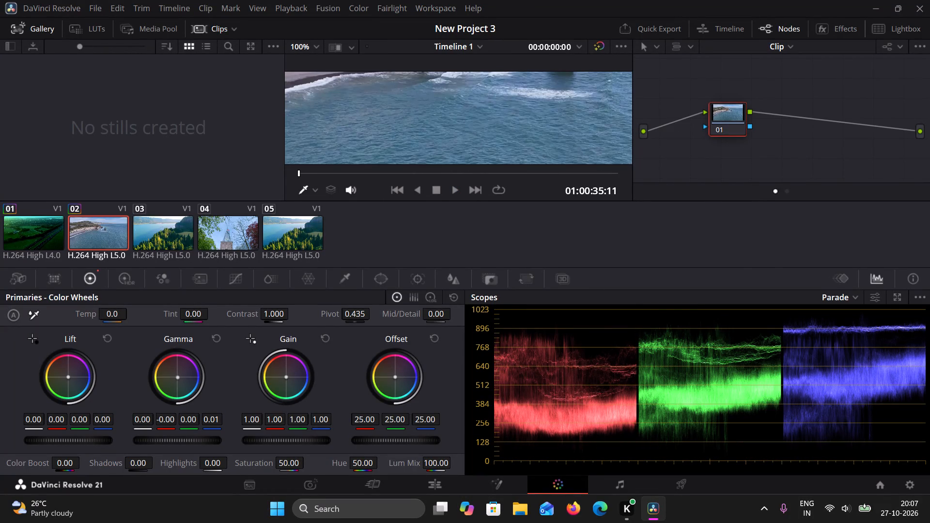
left_click_drag(185, 387, 221, 442)
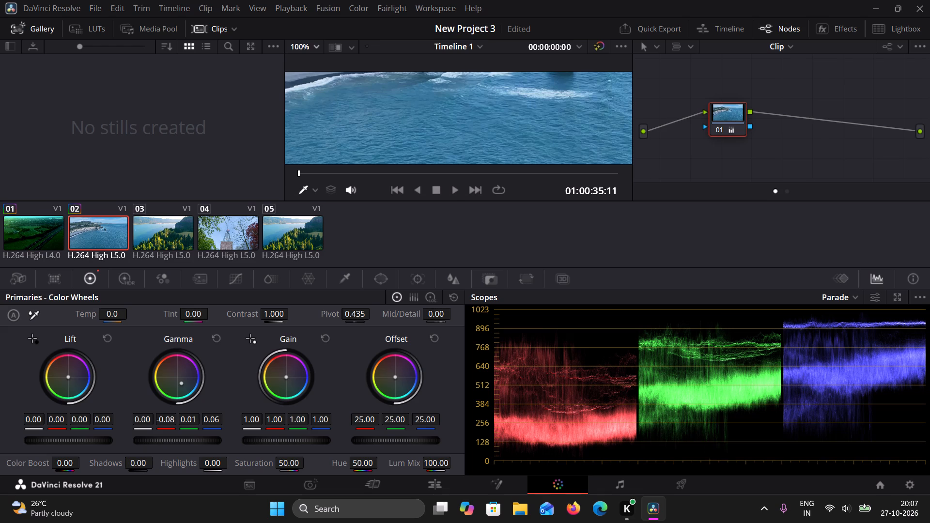
Shift clip 02's Gain balance toward blue, to about 0.67 red, 1.06 green and 1.33 blue, during playback with the viewer at 75%.
left_click(305, 42)
left_click(322, 123)
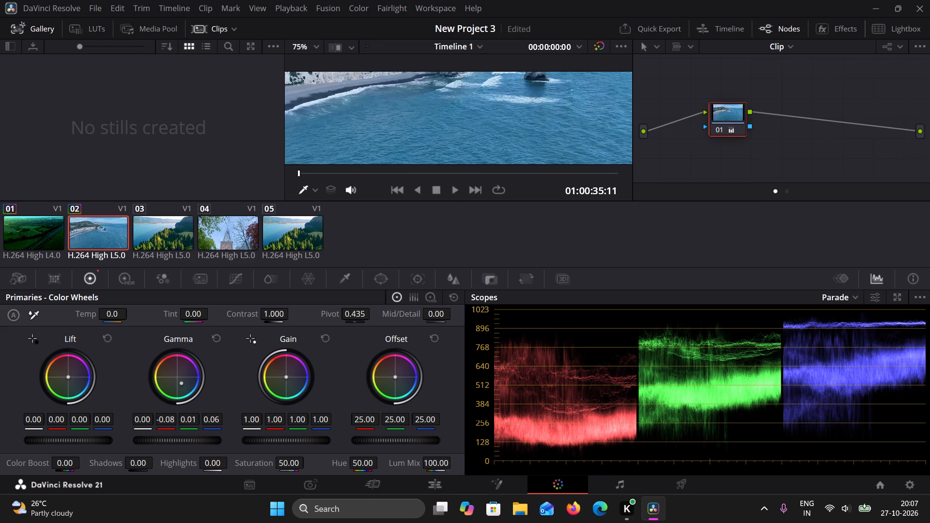
left_click(456, 197)
left_click_drag(285, 375, 313, 411)
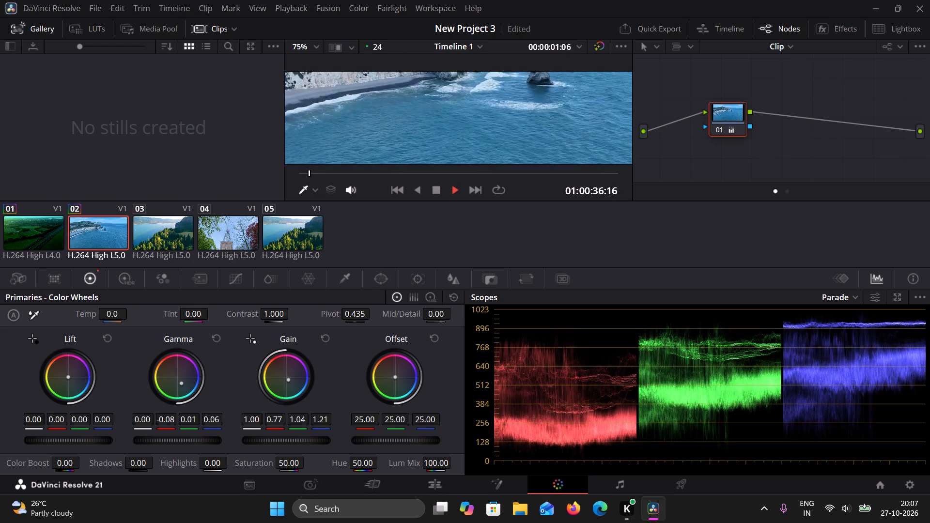
left_click_drag(313, 411, 322, 416)
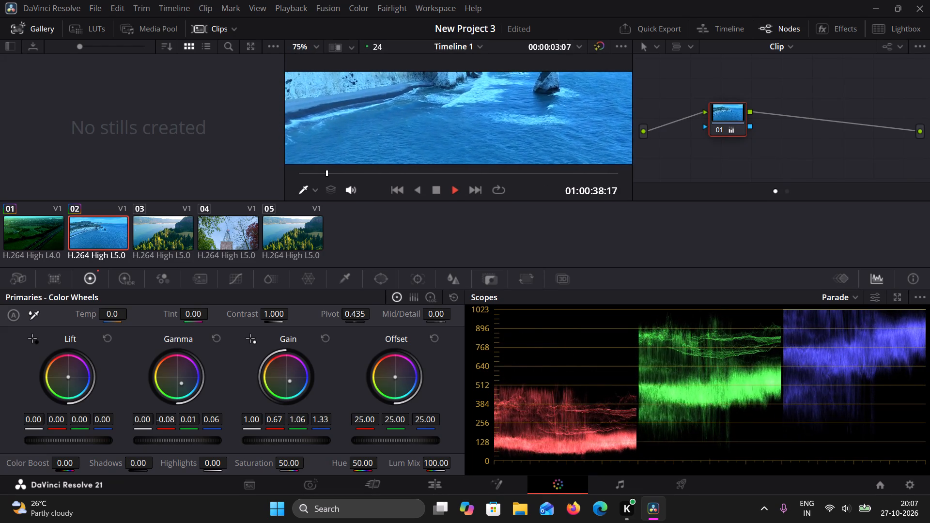
Shift clip 02's Gain balance toward green-cyan, to about 0.70 red, 1.12 green and 0.81 blue.
left_click_drag(294, 382, 160, 336)
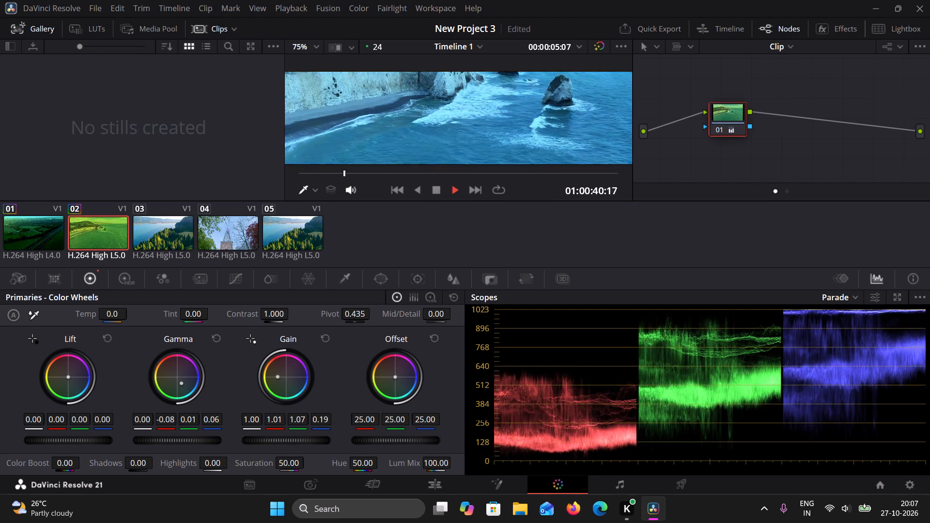
left_click_drag(160, 336, 195, 366)
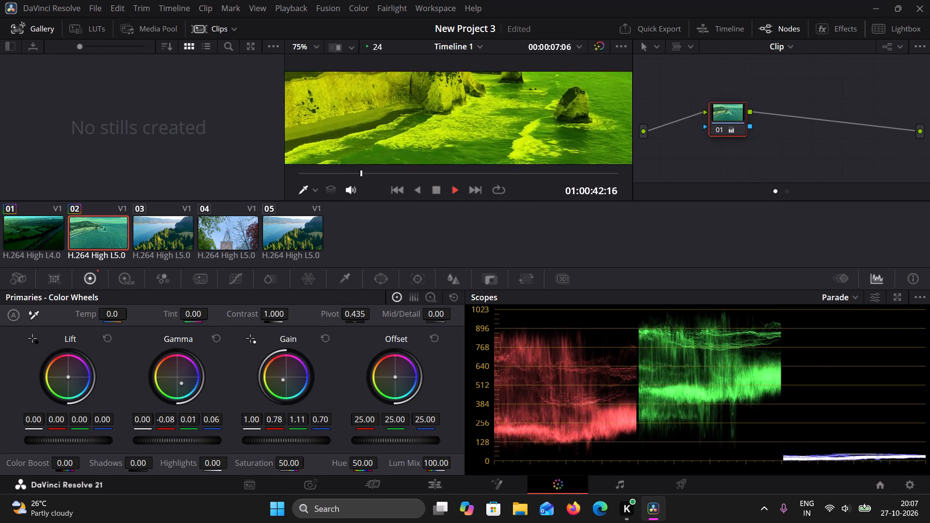
left_click_drag(195, 366, 204, 375)
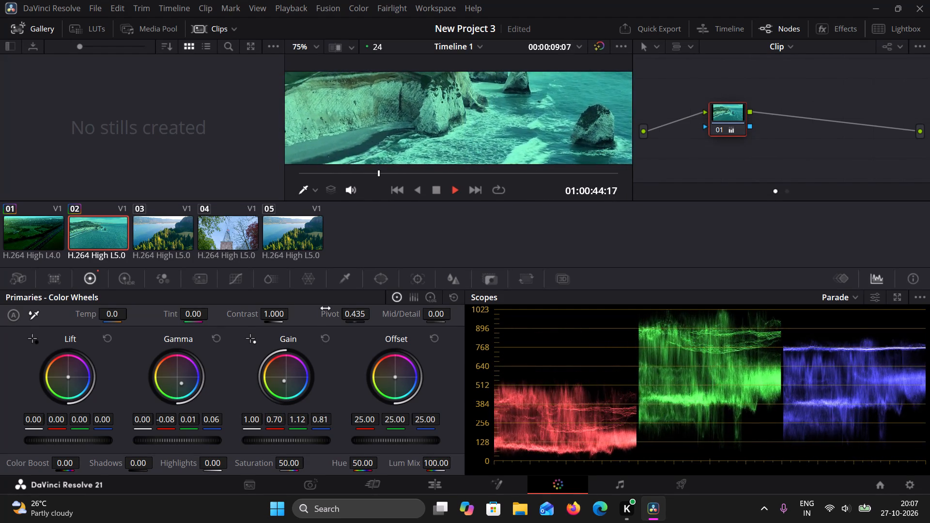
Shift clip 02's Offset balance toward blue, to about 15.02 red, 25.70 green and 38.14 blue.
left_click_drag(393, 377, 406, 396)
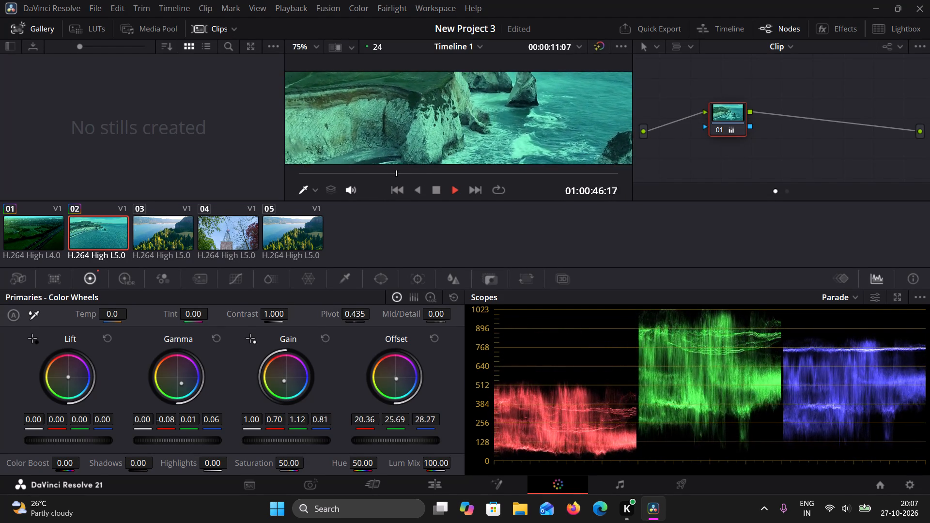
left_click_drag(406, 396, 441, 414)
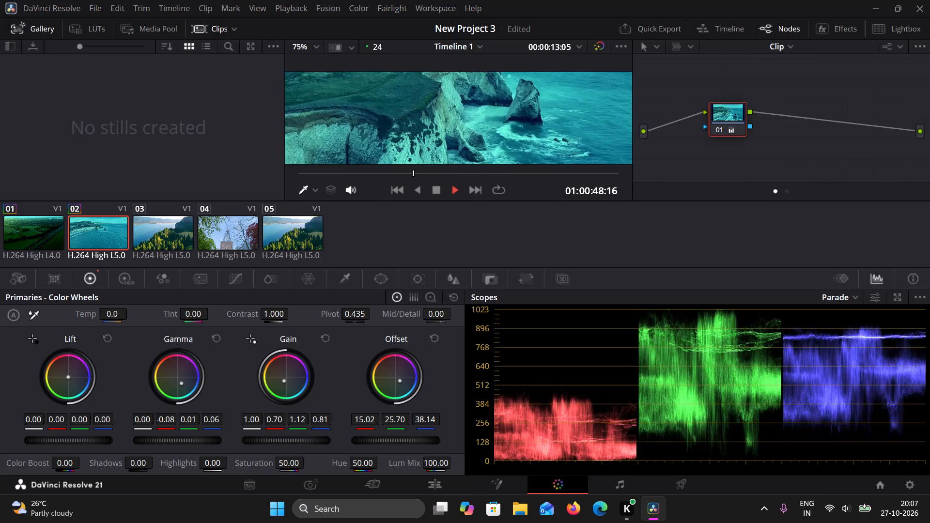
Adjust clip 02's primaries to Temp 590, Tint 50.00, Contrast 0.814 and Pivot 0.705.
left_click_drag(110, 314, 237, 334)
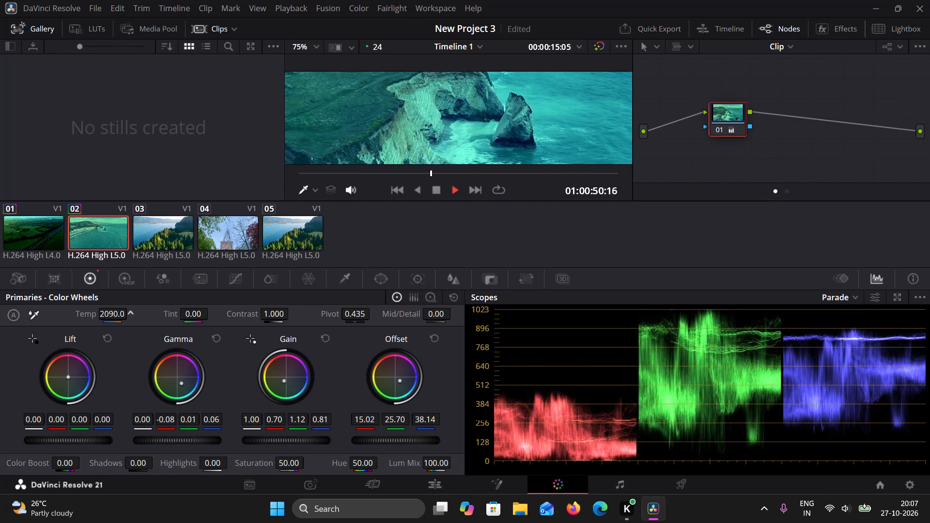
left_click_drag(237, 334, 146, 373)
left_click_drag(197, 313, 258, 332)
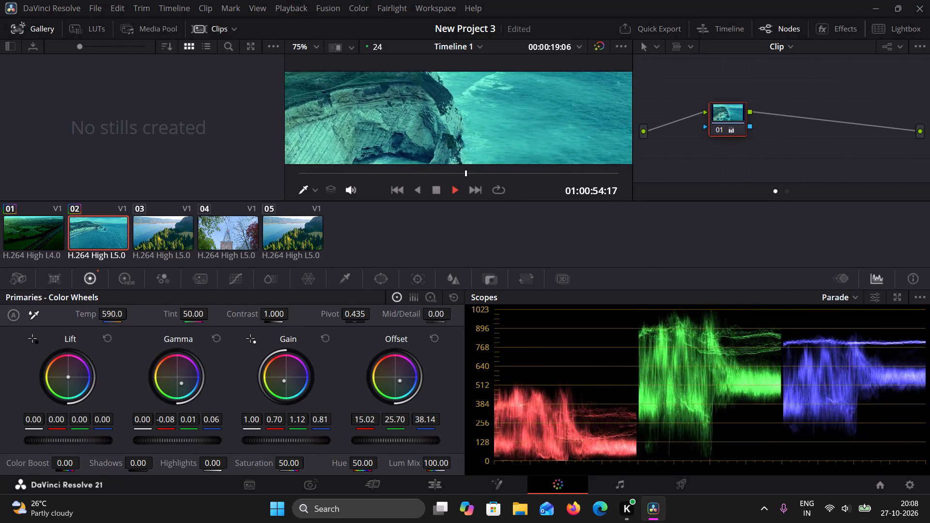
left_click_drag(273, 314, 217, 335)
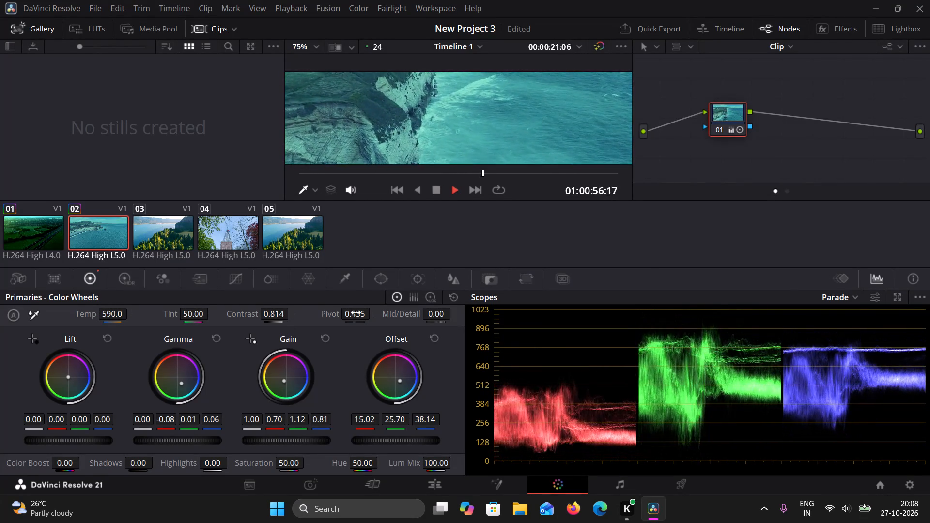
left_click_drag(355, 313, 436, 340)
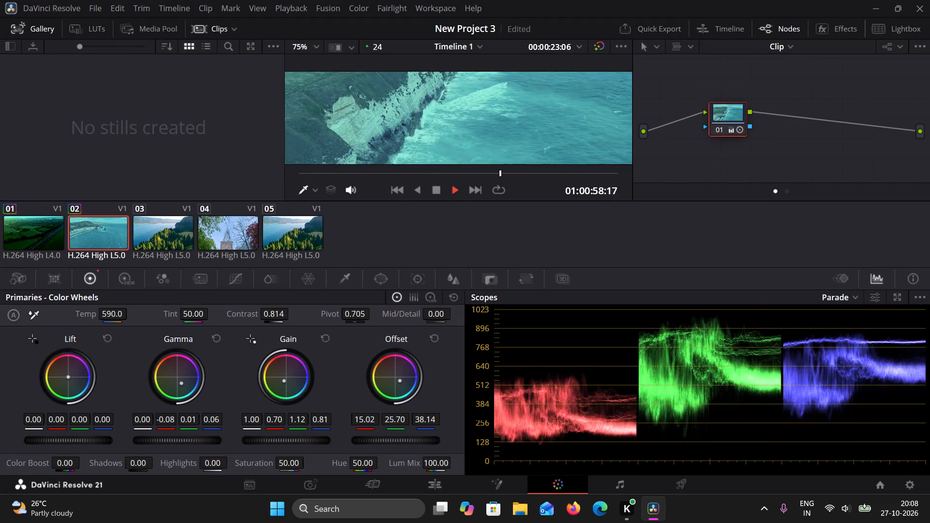
Select clip 03 and raise its Tint to 24.50.
left_click(183, 226)
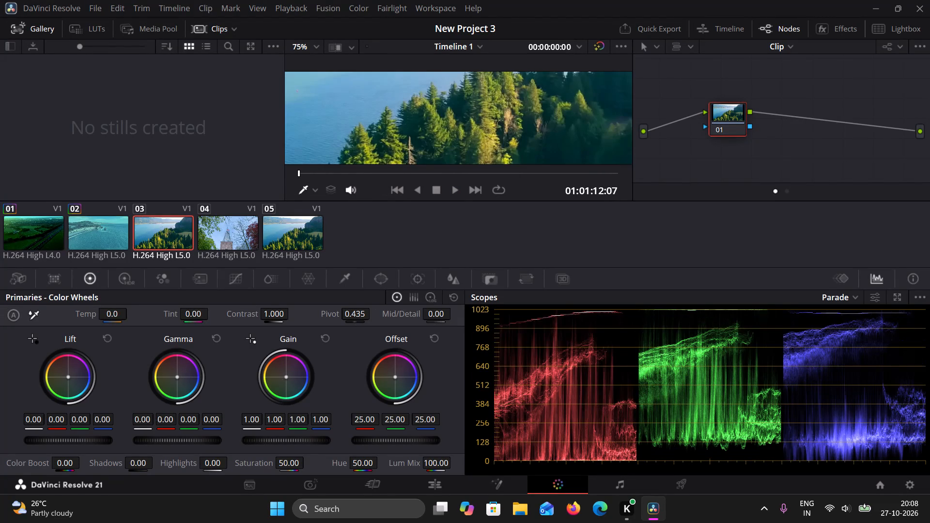
left_click_drag(193, 313, 223, 324)
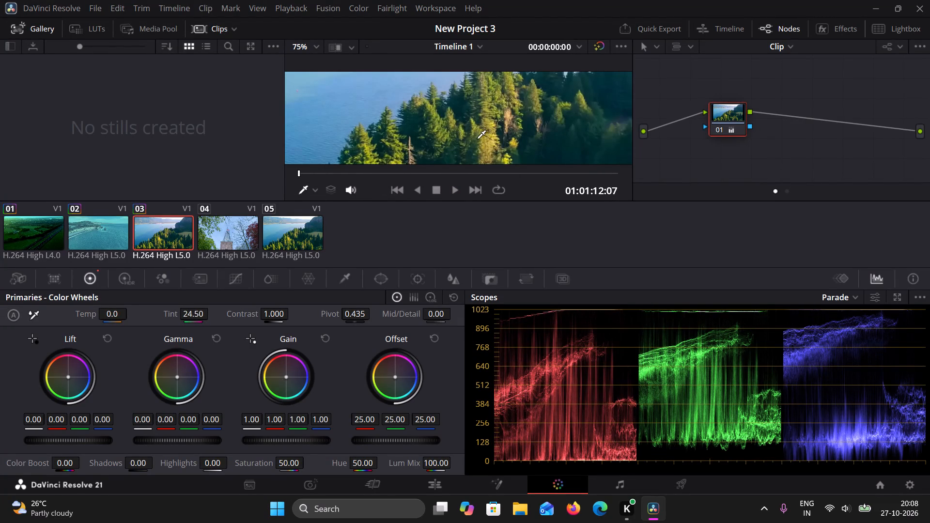
Turn on the image wipe and set the viewer zoom to Fit.
right_click(442, 112)
left_click(364, 54)
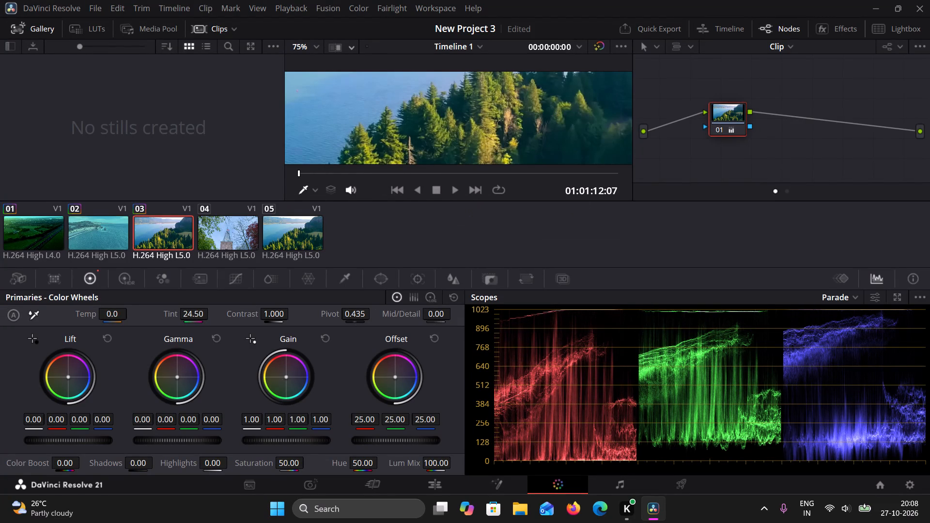
left_click(341, 52)
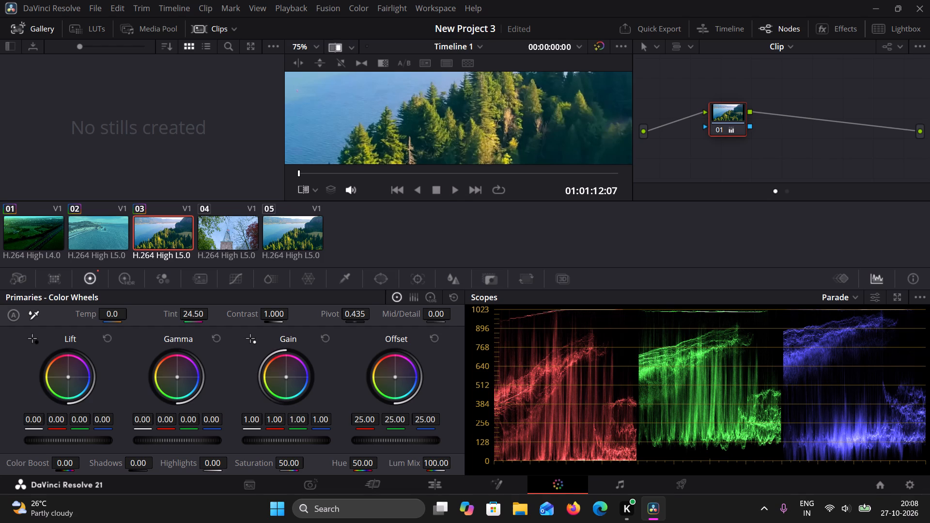
left_click(310, 49)
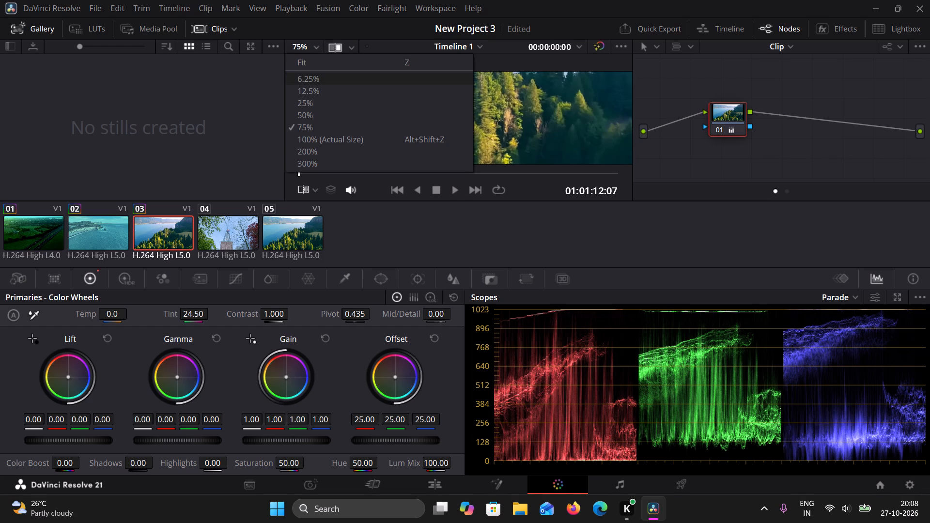
left_click(306, 63)
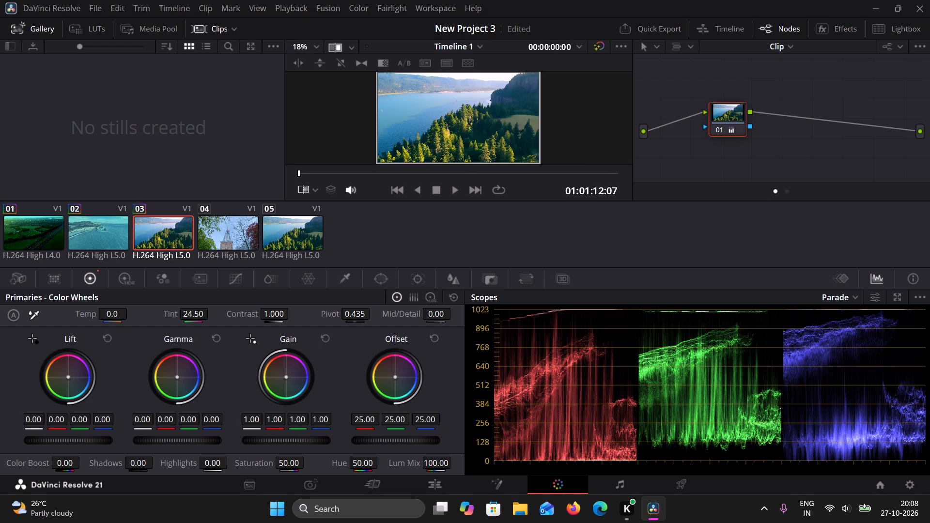
On clip 03, set Contrast to 1.190, Tint to 5.50, Temp to 300 and Pivot to 0.293, and try adjusting Mid/Detail.
left_click_drag(268, 314, 325, 322)
left_click_drag(192, 312, 169, 318)
left_click_drag(116, 312, 134, 312)
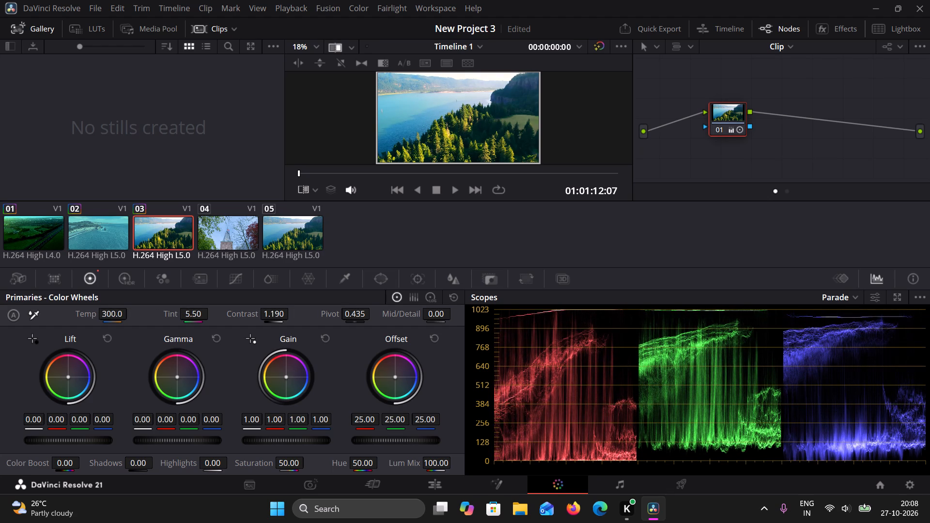
left_click_drag(357, 312, 314, 317)
left_click_drag(429, 309, 429, 309)
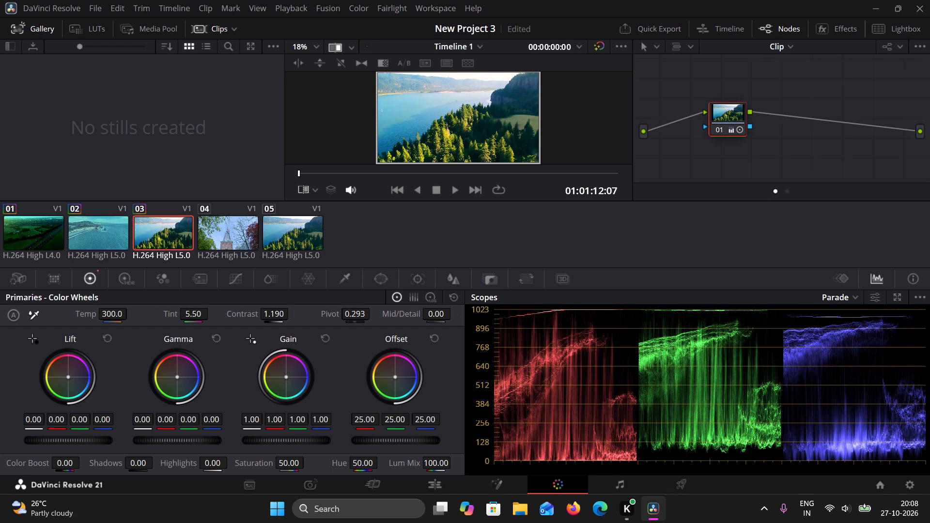
left_click_drag(429, 309, 446, 319)
Go back to clip 02 and raise its Pivot to 0.755.
left_click(114, 239)
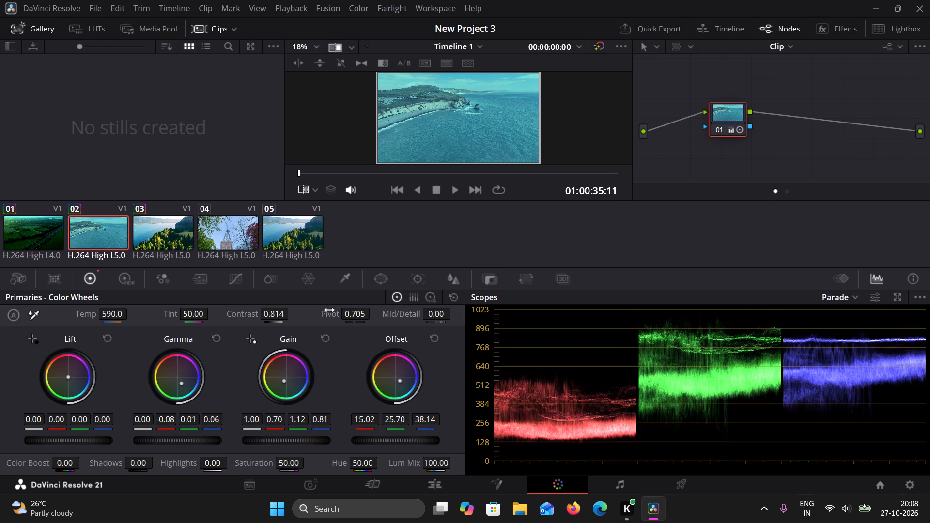
left_click_drag(351, 313, 366, 312)
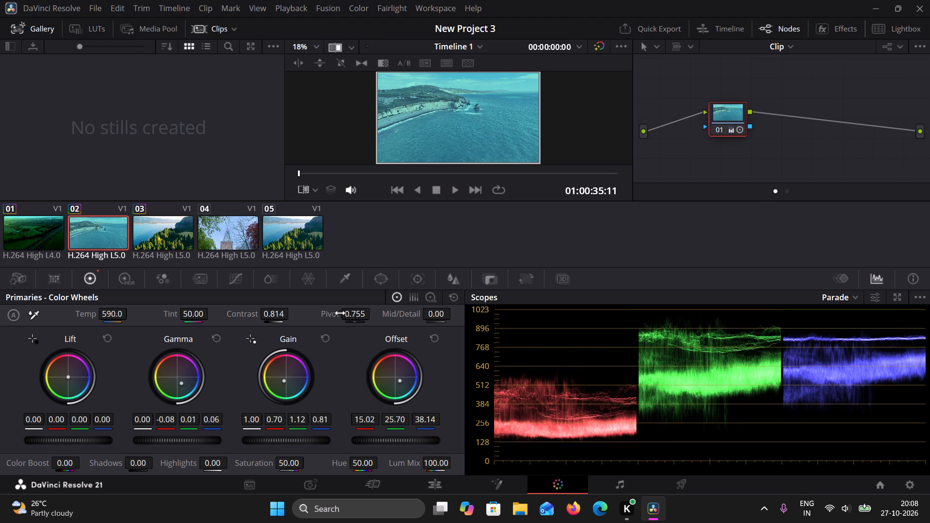
Reset clip 02's Lift, Gamma and Offset wheels to their defaults.
left_click(209, 340)
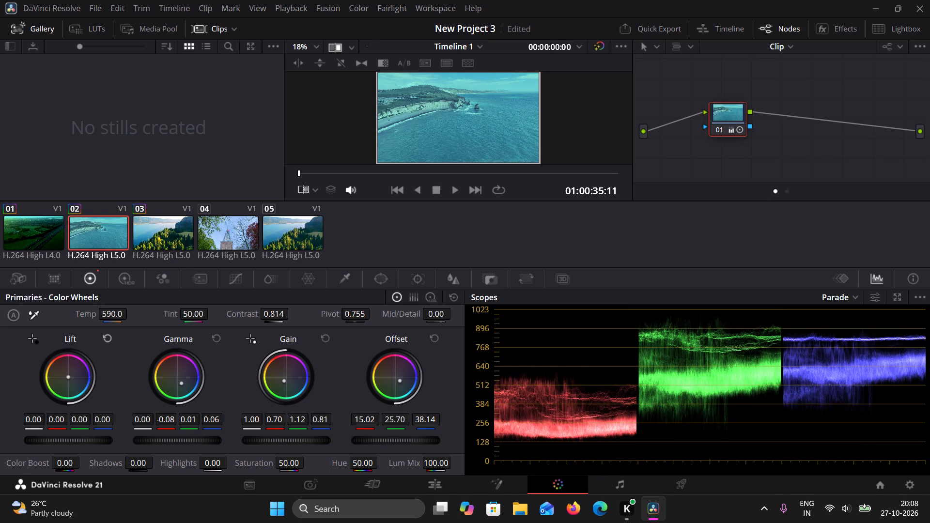
left_click(109, 340)
left_click(217, 338)
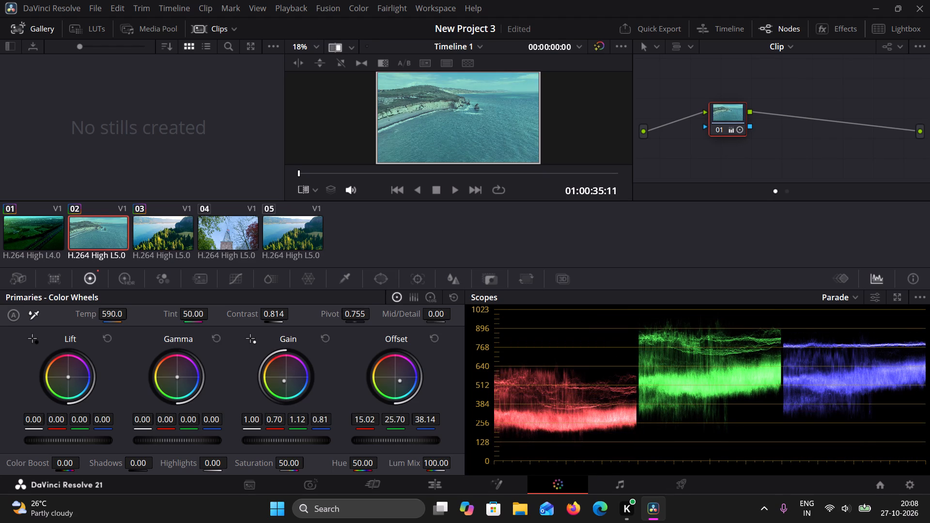
left_click(438, 337)
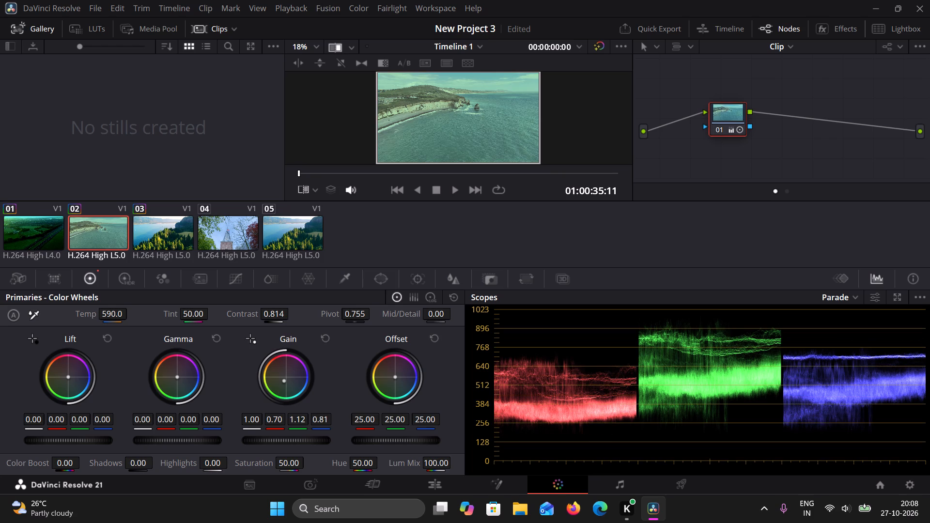
Set clip 02's Pivot, Contrast, Tint and Temp values each to 0.
left_click(359, 307)
double_click(358, 308)
double_click(358, 308)
key("0")
key("Return")
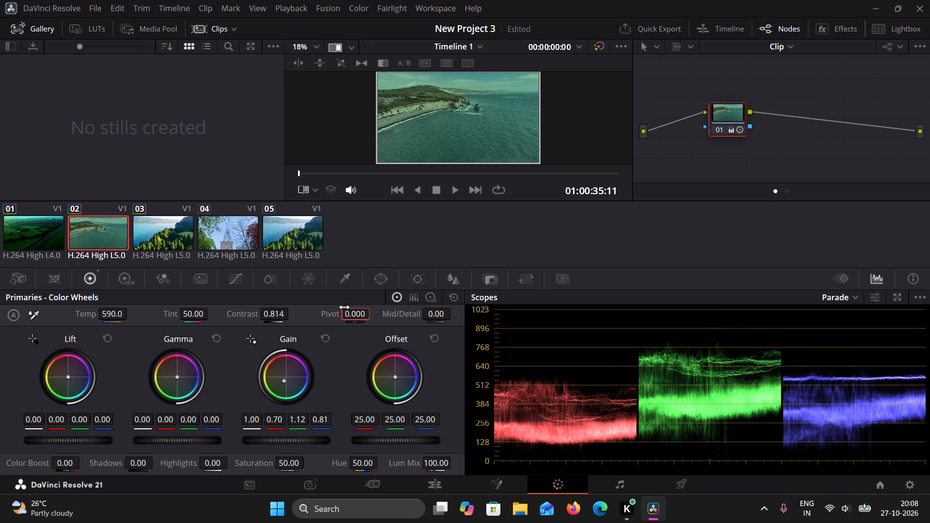
double_click(275, 316)
key("0")
key("Return")
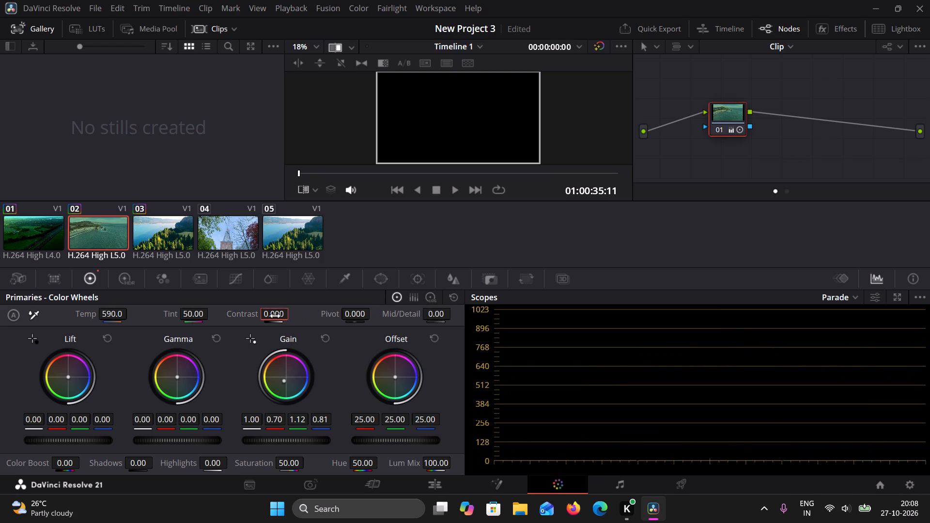
double_click(194, 317)
key("0")
key("Return")
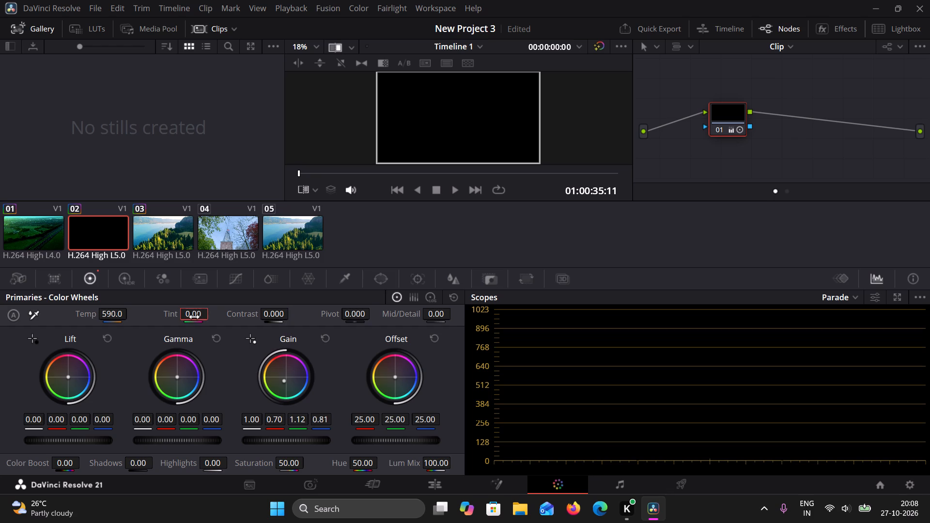
double_click(115, 314)
key("0")
key("Return")
Raise clip 02's Contrast to 1.192.
left_click_drag(271, 314, 310, 320)
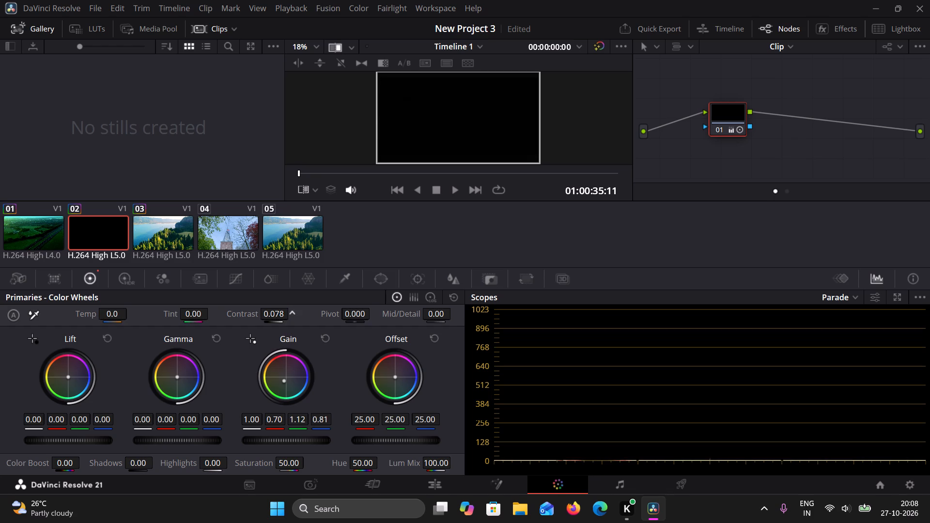
left_click_drag(310, 320, 539, 325)
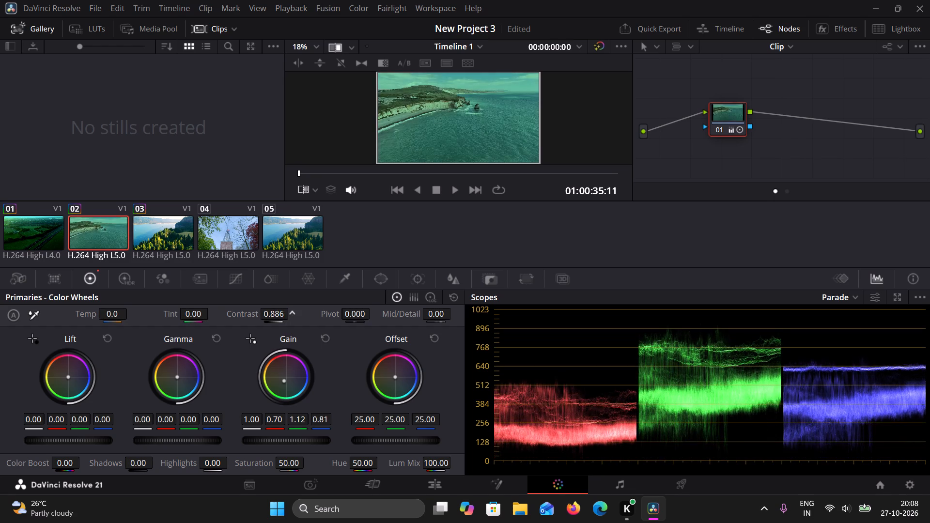
left_click_drag(539, 325, 717, 355)
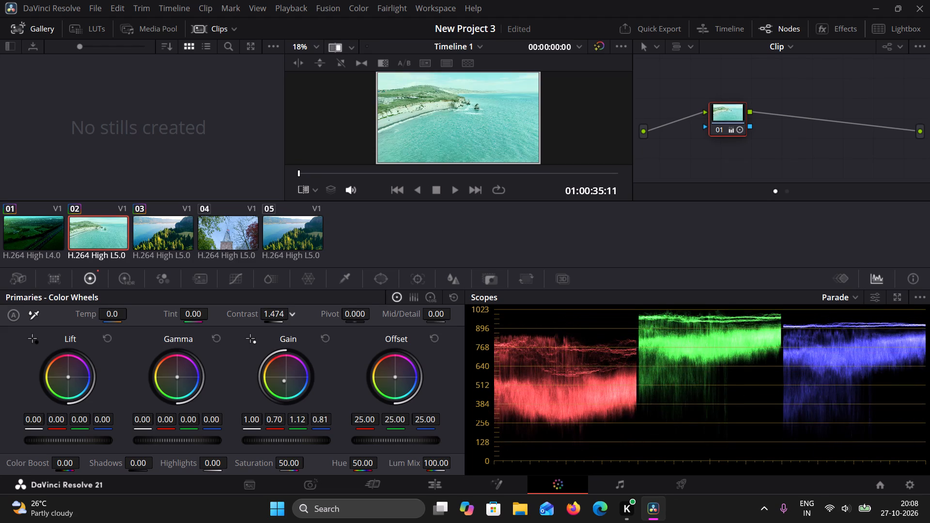
left_click_drag(717, 355, 632, 388)
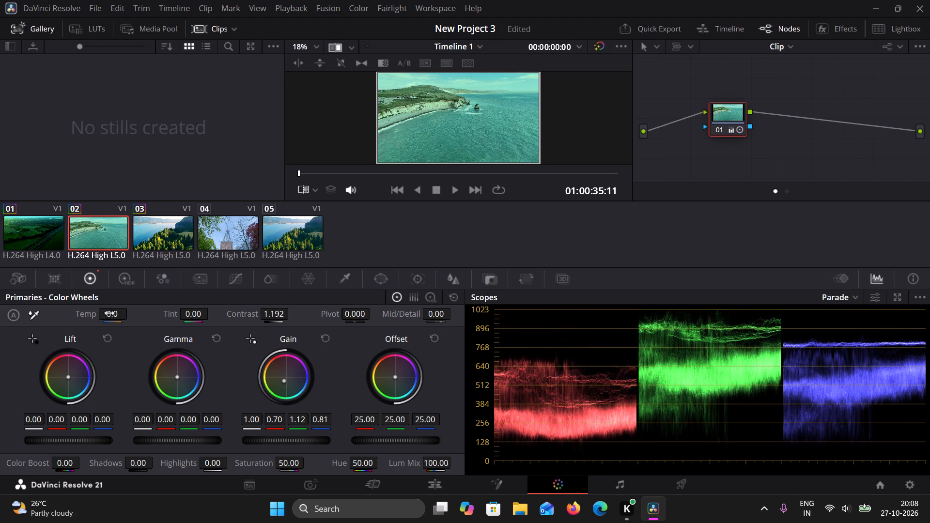
Shift clip 02's Gamma balance slightly toward blue, to about -0.01 red, 0.00 green and 0.02 blue.
left_click_drag(179, 380, 195, 391)
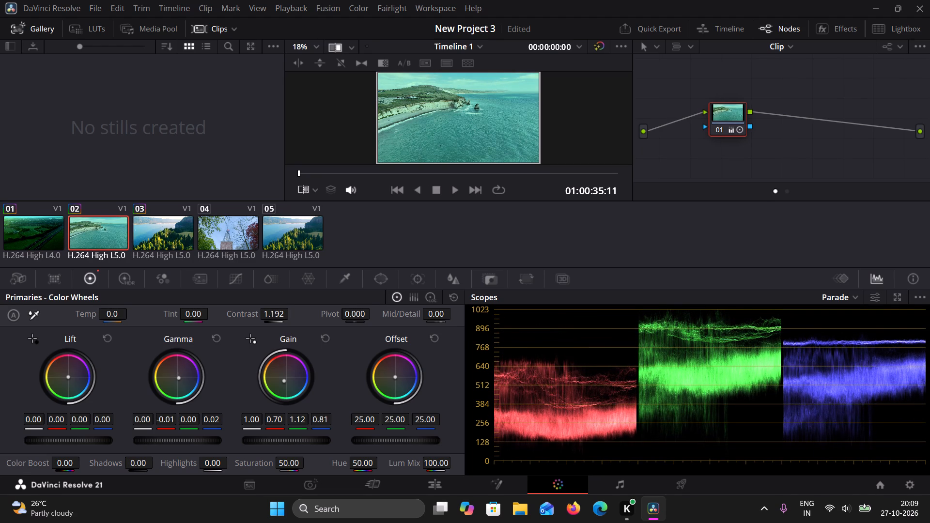
left_click_drag(195, 391, 197, 392)
Set clip 02's Tint to 30.00 and cool its Temp to -3050.
left_click_drag(190, 316, 227, 323)
left_click_drag(113, 311, 56, 326)
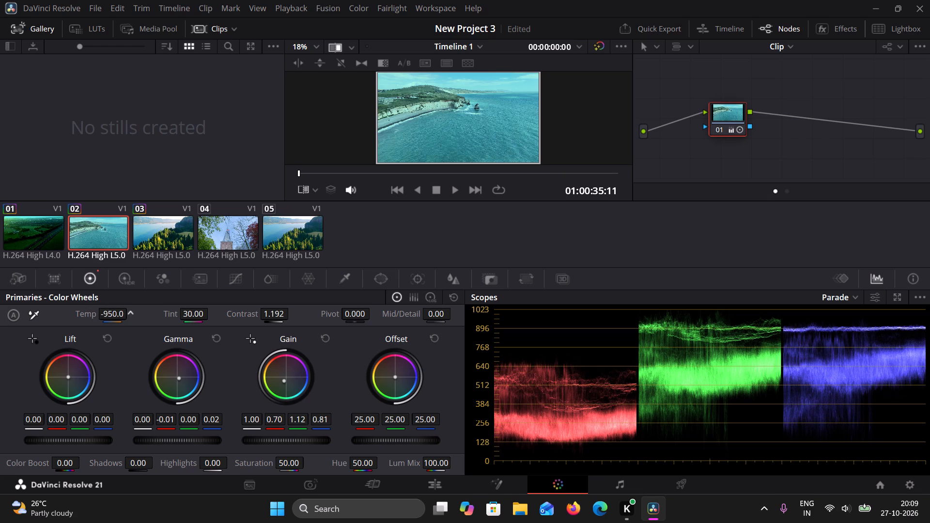
left_click_drag(56, 326, 393, 272)
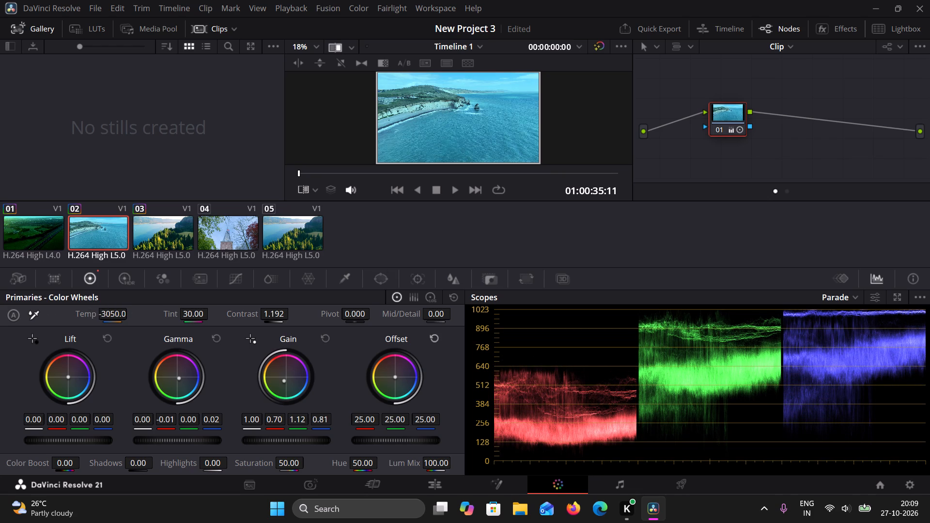
Shift clip 02's Offset balance toward orange, to about 33.42 red, 23.41 green and 12.77 blue.
left_click_drag(396, 371, 311, 320)
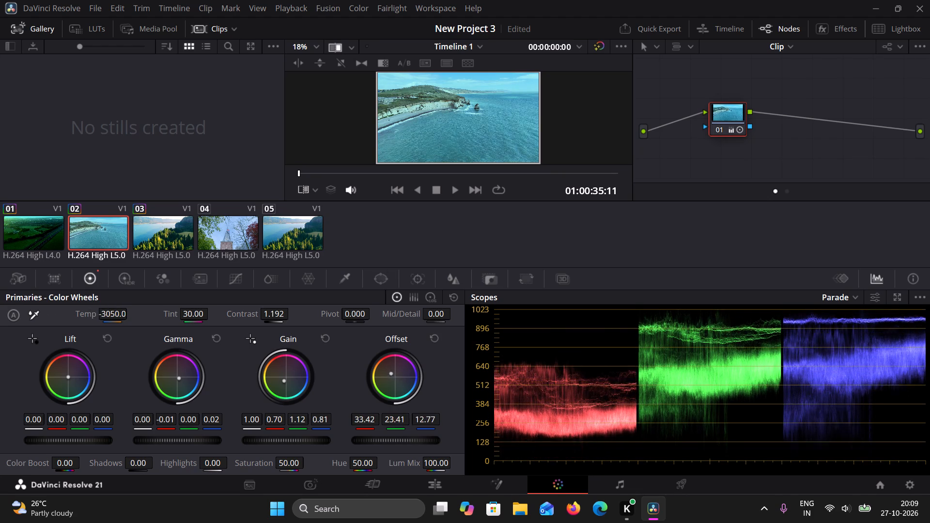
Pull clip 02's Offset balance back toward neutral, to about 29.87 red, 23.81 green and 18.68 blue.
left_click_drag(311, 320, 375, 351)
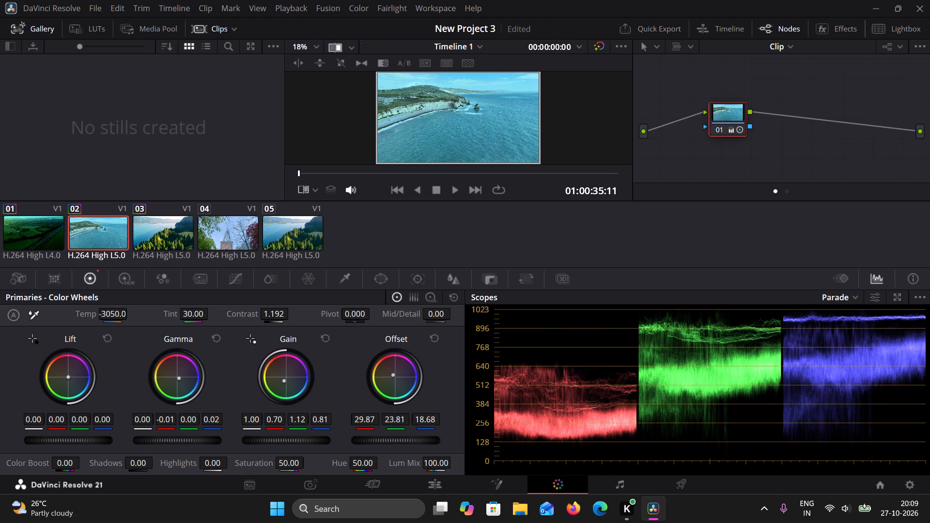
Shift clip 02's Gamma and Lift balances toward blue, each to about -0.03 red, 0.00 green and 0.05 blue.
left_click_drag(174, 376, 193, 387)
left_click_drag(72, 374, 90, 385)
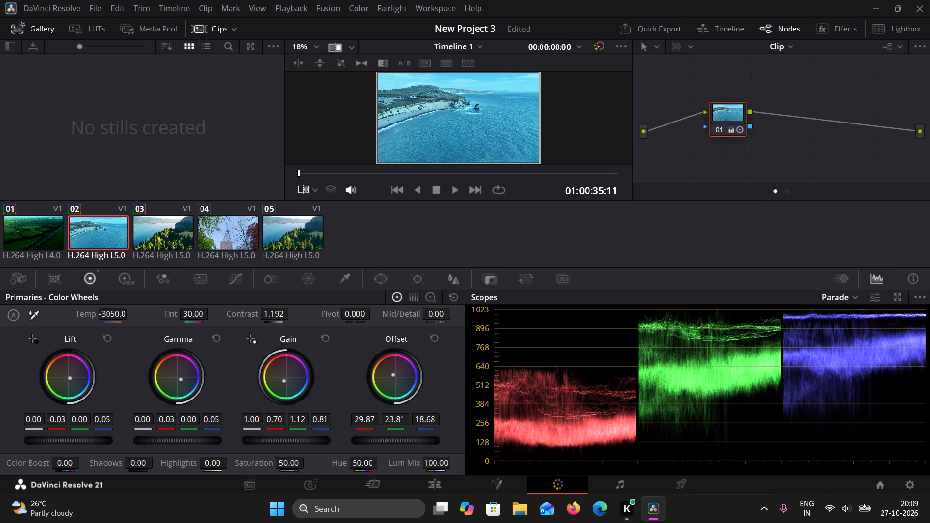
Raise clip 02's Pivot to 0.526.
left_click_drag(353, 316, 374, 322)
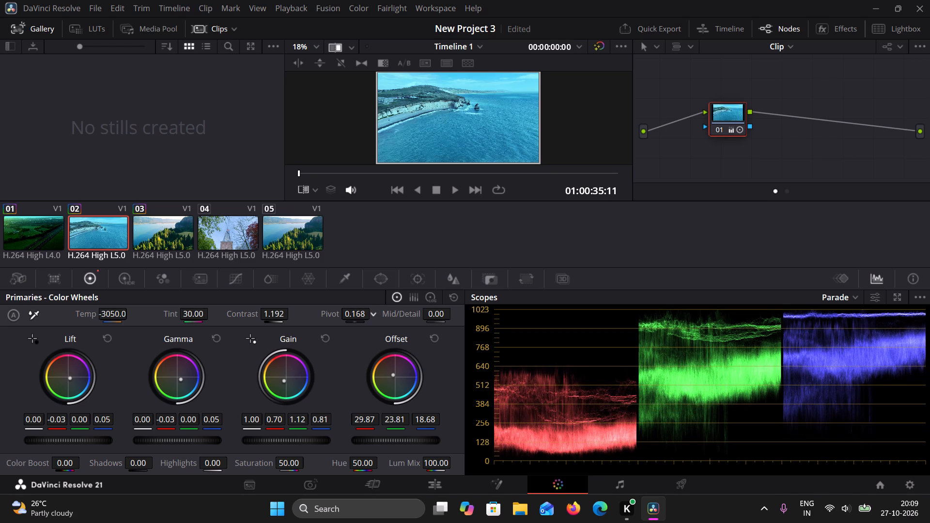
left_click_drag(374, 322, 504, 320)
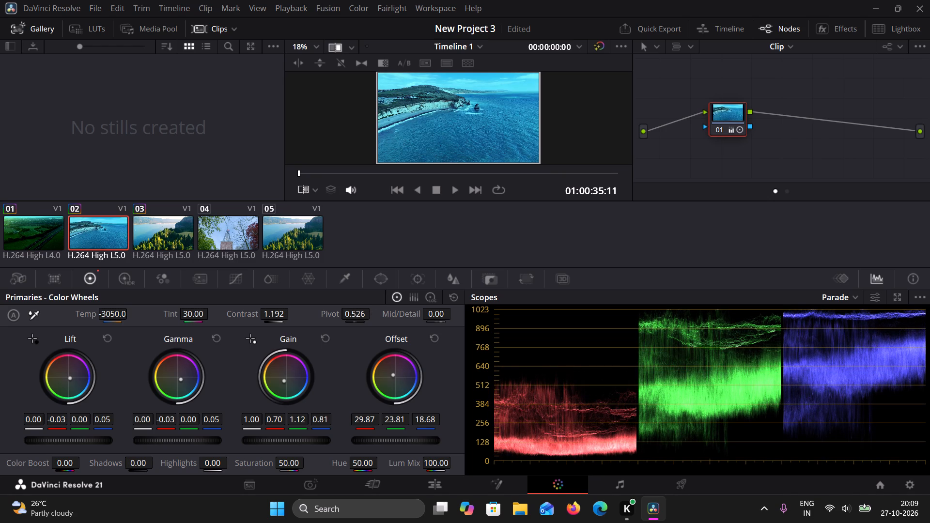
Play clip 02 to review its grade, and try to undo the latest grading changes.
left_click(459, 192)
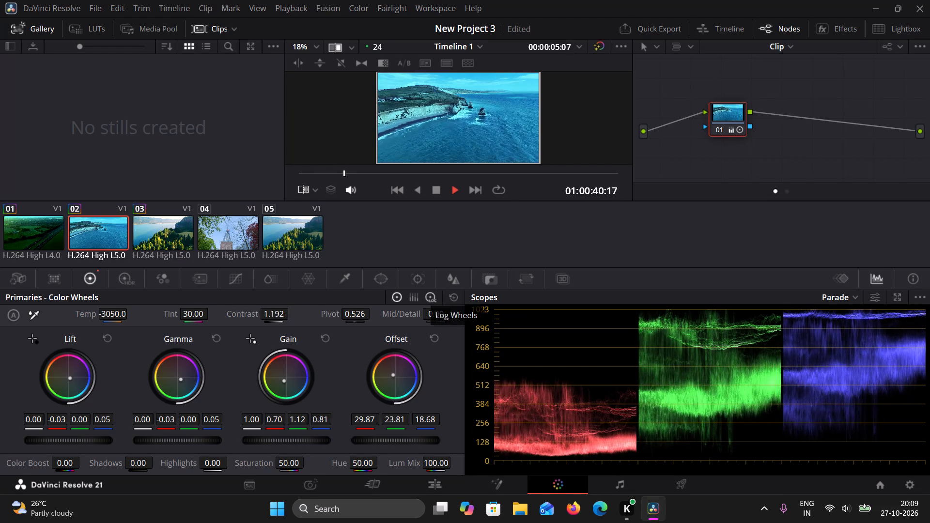
key("ctrl+z")
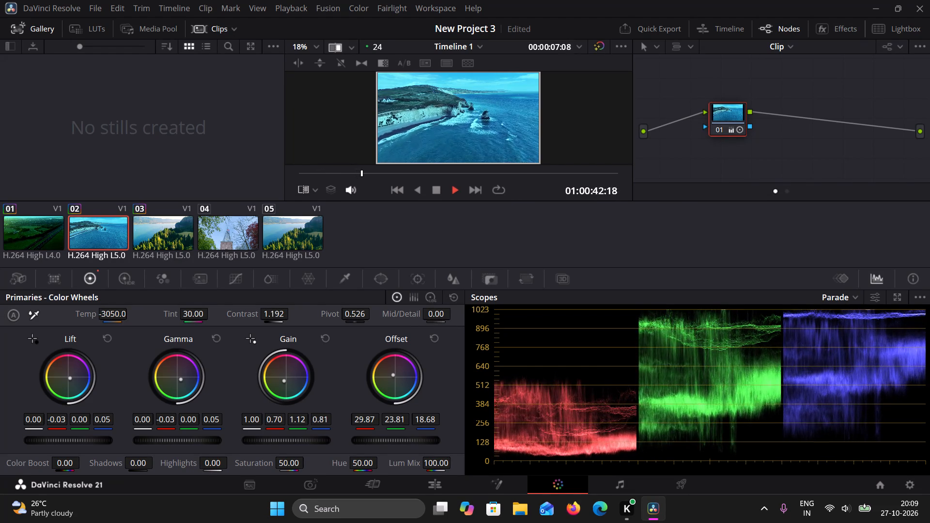
left_click(431, 199)
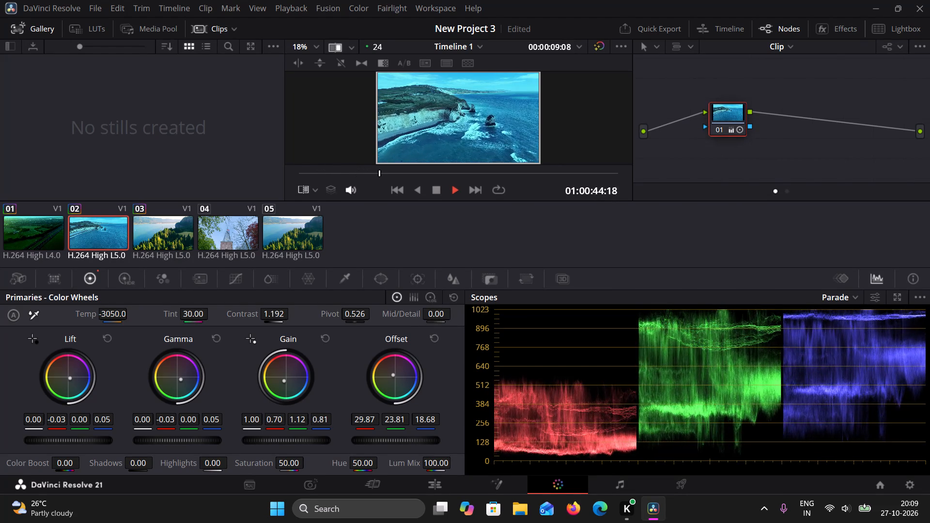
key("ctrl+z")
key("ctrl+z")
key("ctrl+z")
key("ctrl+z")
left_click(433, 193)
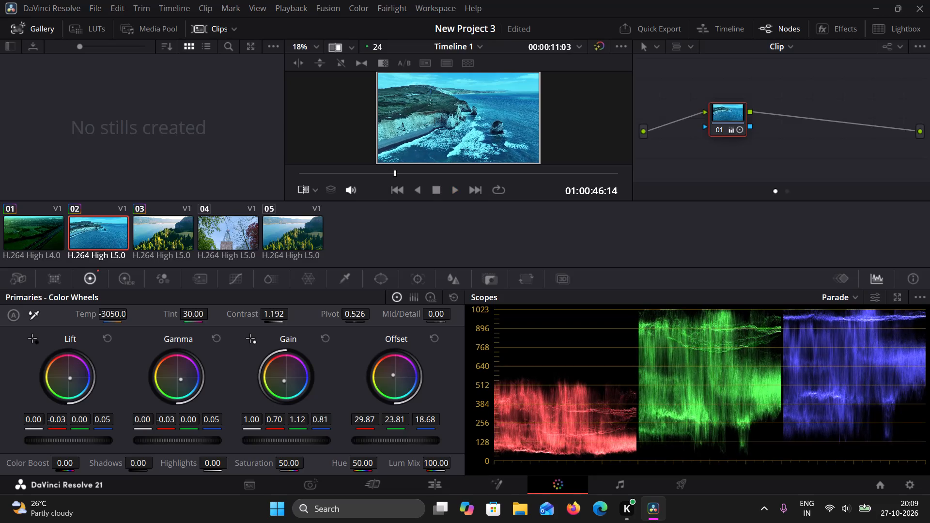
Review the graded footage on the Edit page, playing the coastline clip and the opening of the timeline.
left_click(382, 487)
left_click(444, 483)
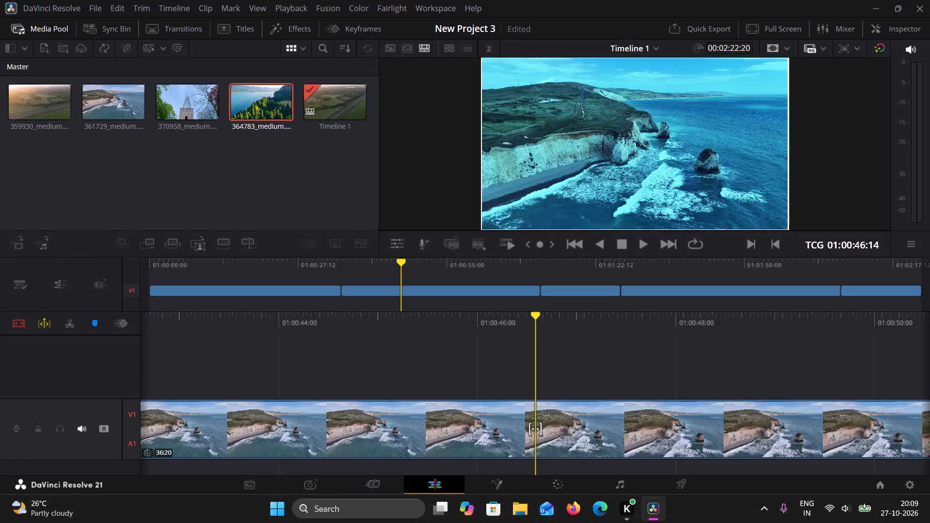
left_click(600, 228)
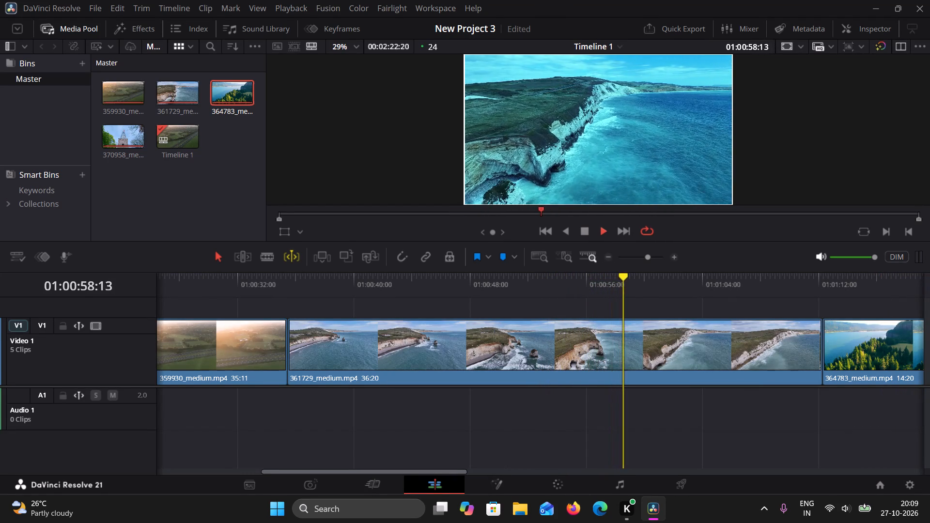
left_click(582, 234)
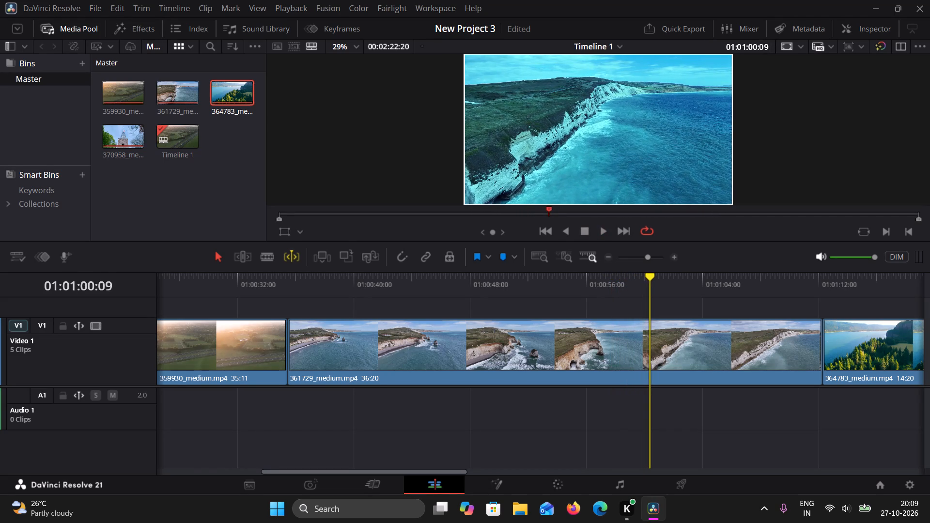
left_click_drag(551, 211, 167, 250)
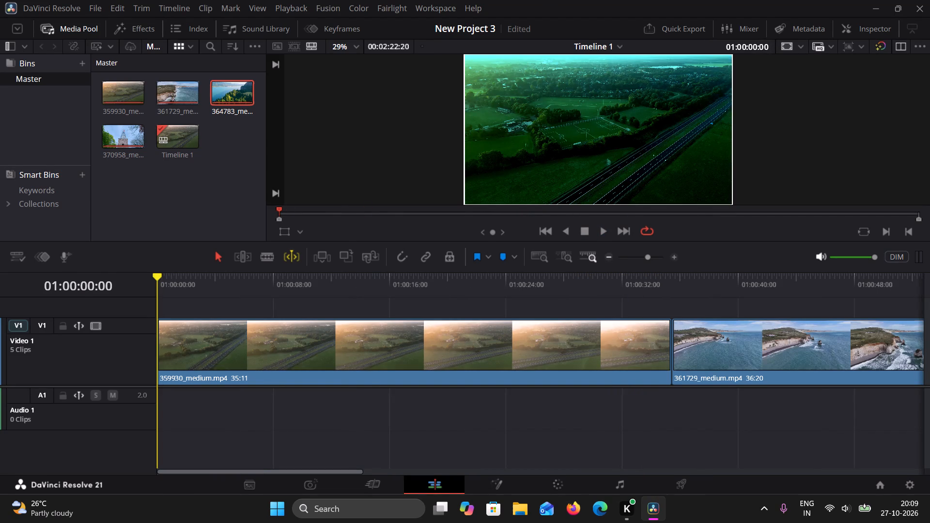
left_click(600, 229)
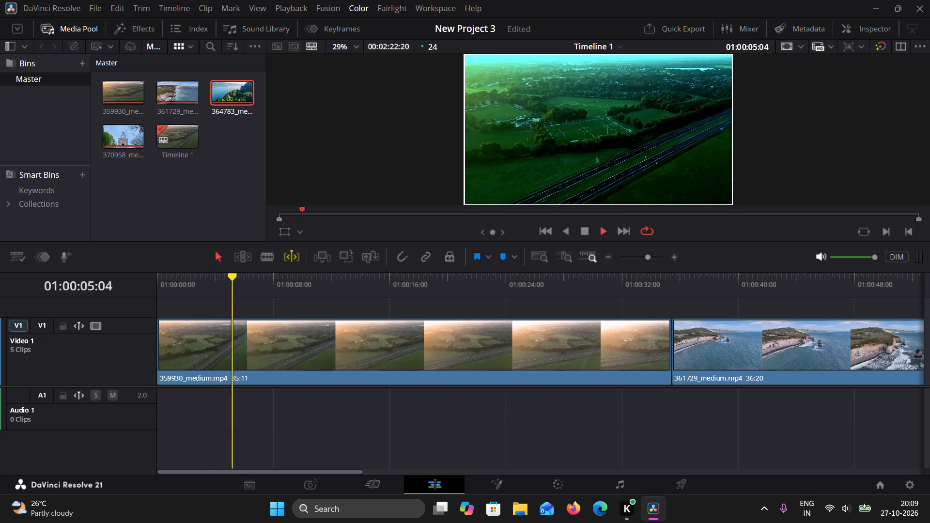
left_click(580, 234)
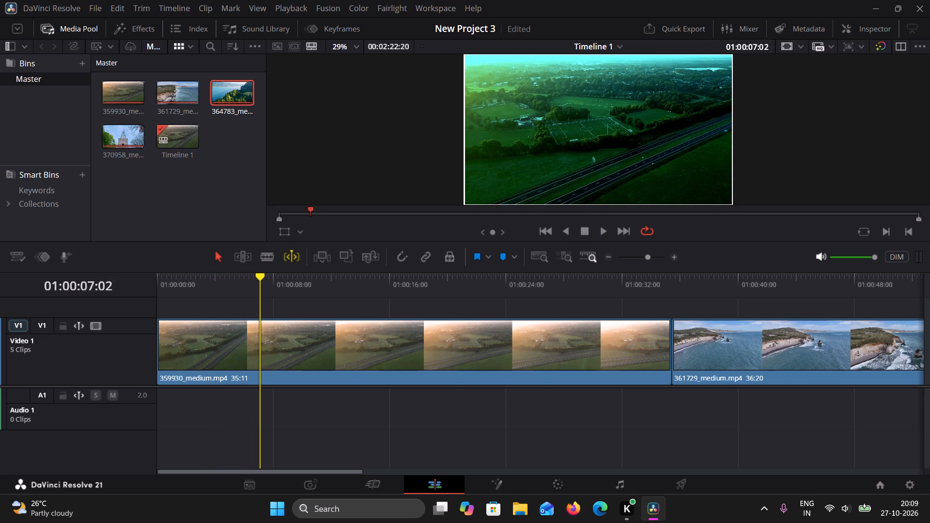
Delete the graded coastline clip 361729_medium.mp4 from Video 1, letting the following clips close up.
left_click(729, 357)
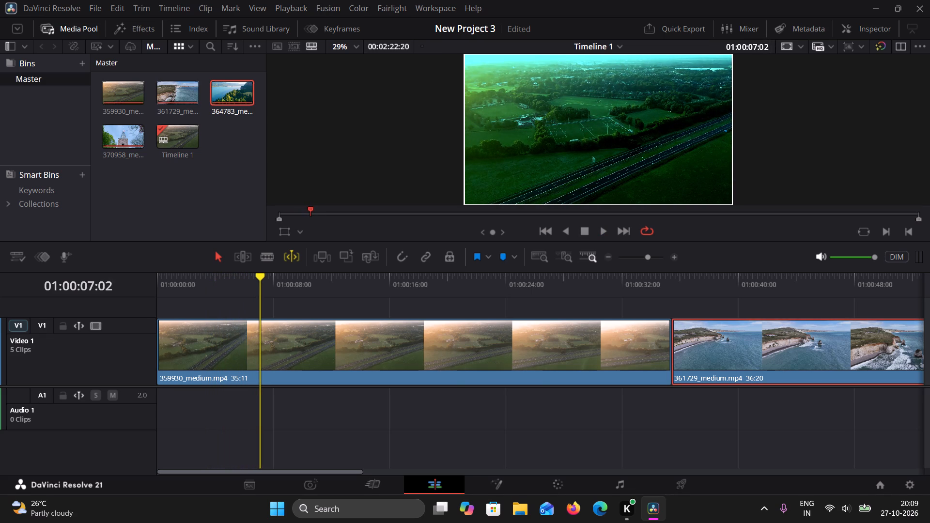
left_click_drag(253, 277, 685, 369)
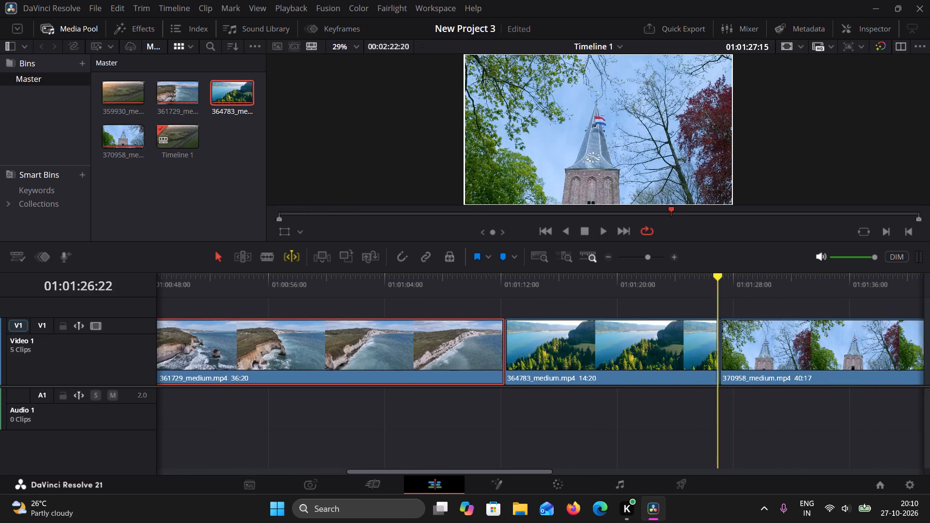
left_click_drag(685, 369, 662, 373)
left_click(389, 358)
key("Delete")
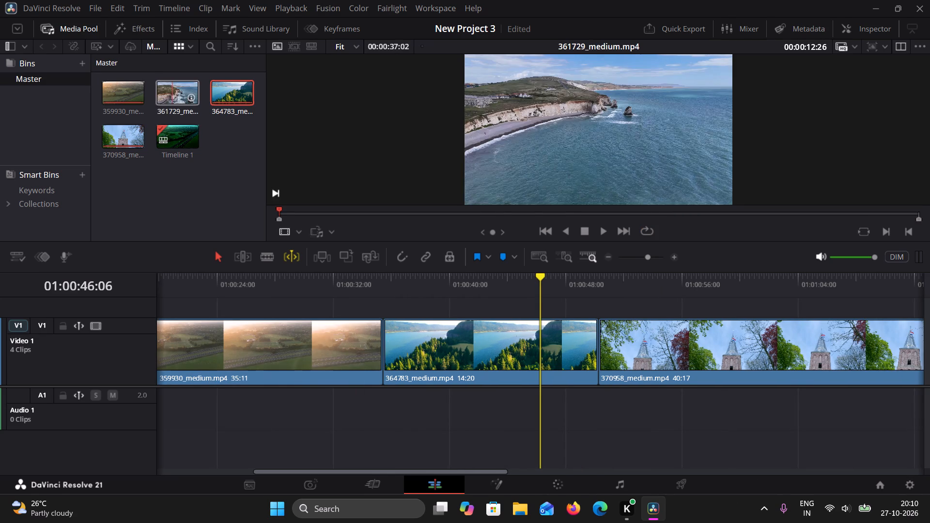
Add a fresh copy of 361729_medium.mp4 above Video 1, starting near the end of 359930_medium.mp4.
left_click_drag(171, 98, 387, 313)
Move the three clips following 359930_medium.mp4 on Video 1 later together, past the end of the 361729_medium.mp4 clip above.
left_click(525, 357)
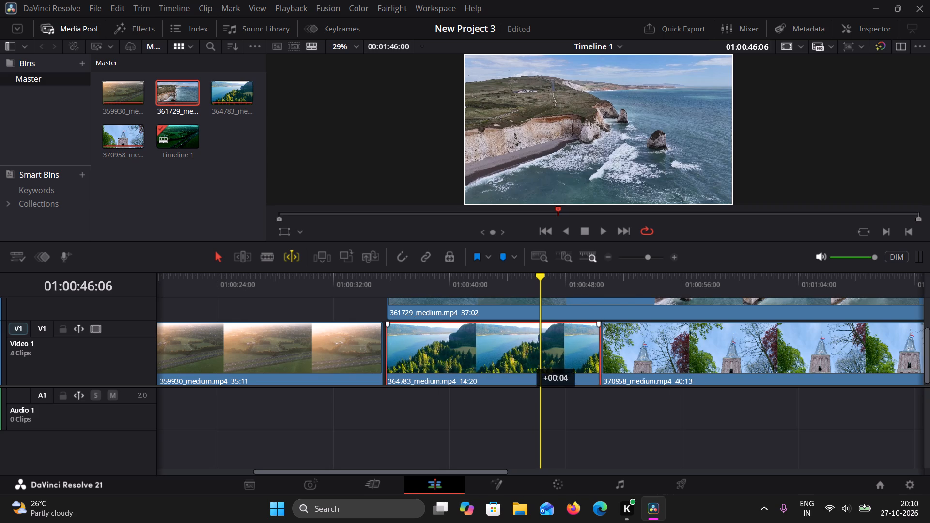
left_click(699, 436)
left_click_drag(485, 468, 558, 468)
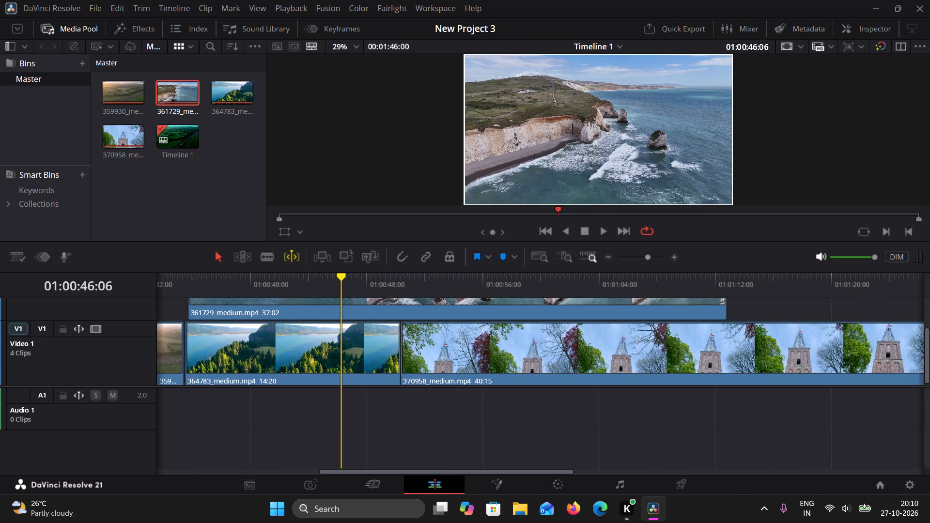
left_click_drag(558, 468, 589, 468)
left_click_drag(232, 415, 328, 372)
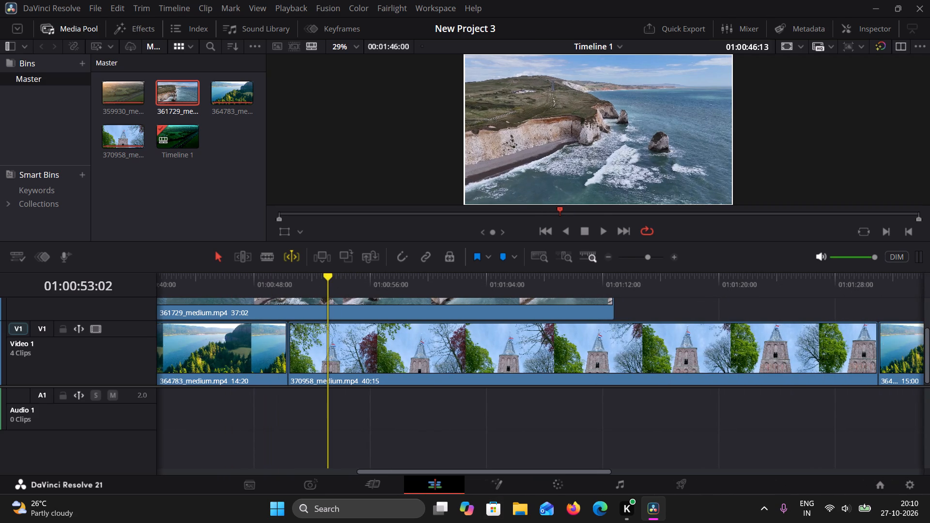
left_click_drag(261, 397, 905, 334)
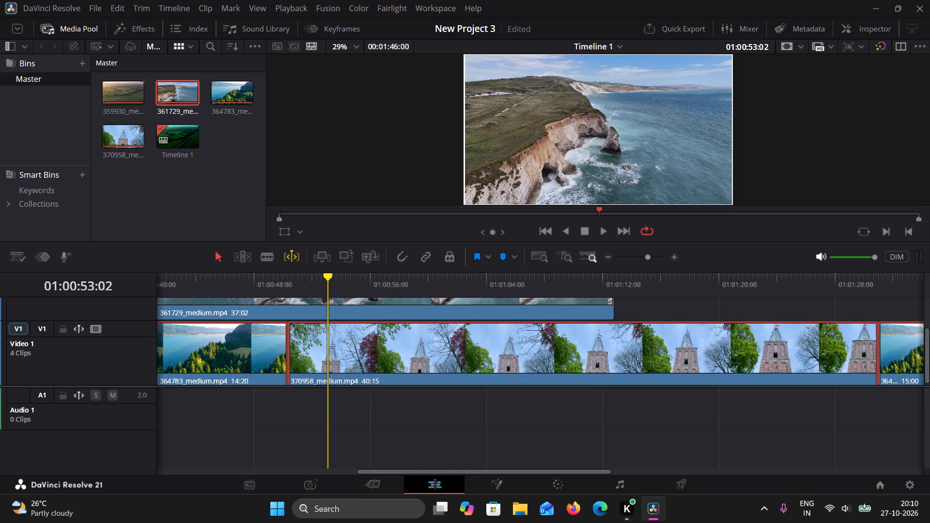
left_click_drag(221, 367, 773, 361)
left_click(549, 450)
left_click_drag(549, 450, 742, 438)
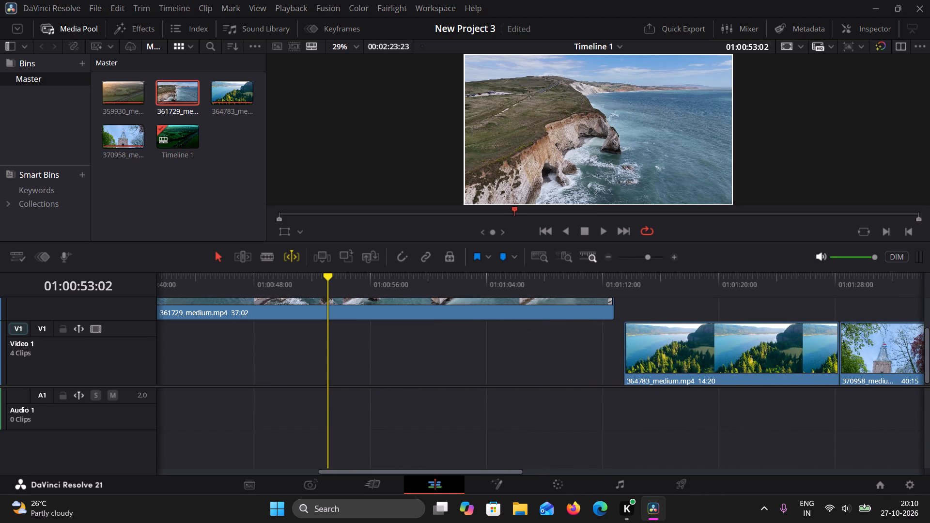
Move the 361729_medium.mp4 clip down to Video 1, directly after 359930_medium.mp4.
left_click_drag(455, 472, 391, 472)
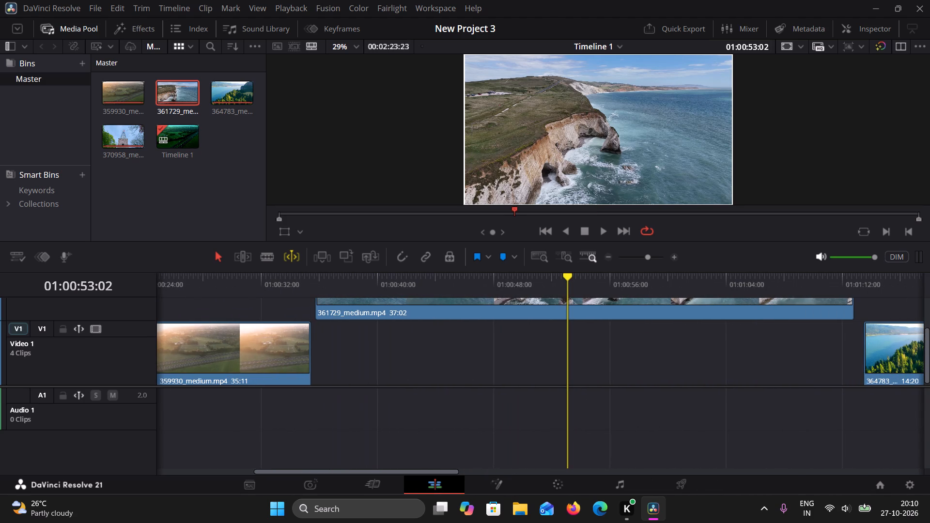
left_click_drag(472, 302, 468, 338)
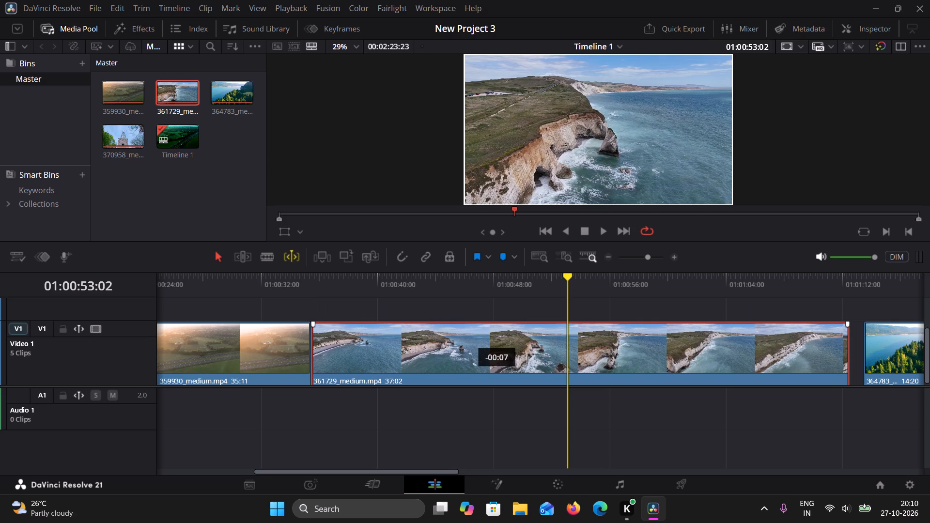
left_click_drag(468, 338, 468, 338)
Move the first 364783_medium.mp4 clip earlier on Video 1 so it directly follows 361729_medium.mp4.
left_click_drag(890, 353, 882, 354)
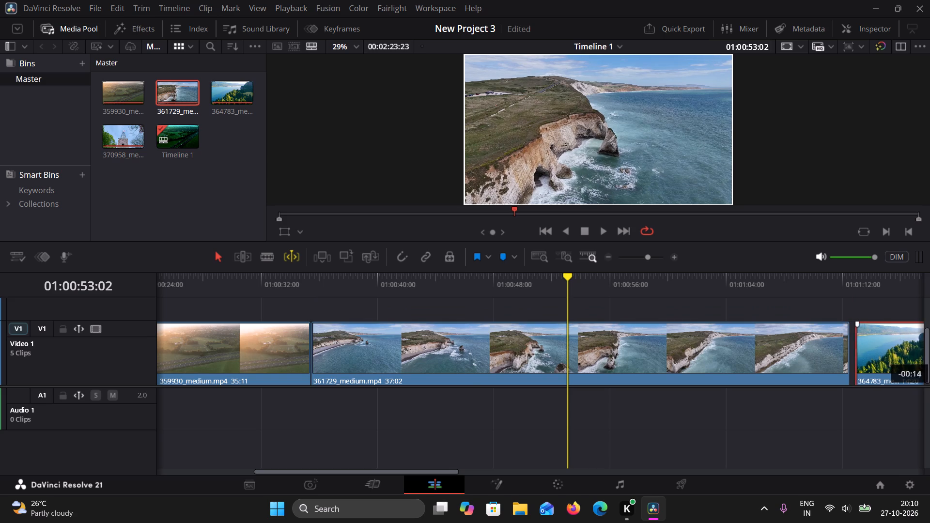
left_click_drag(882, 354, 876, 356)
left_click(848, 384)
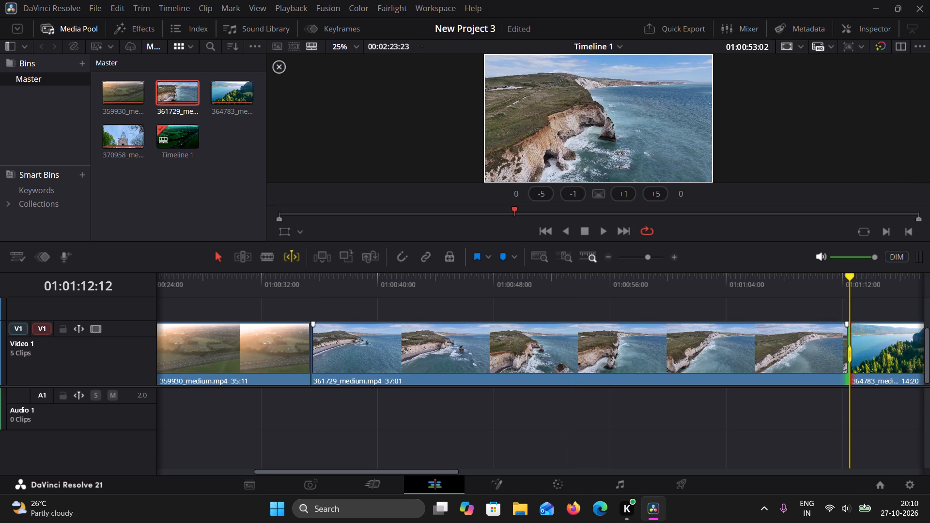
left_click_drag(799, 436, 589, 446)
Move 370958_medium.mp4 and the last 364783_medium.mp4 clip earlier together, closing the gap after the first 364783_medium.mp4 clip.
left_click_drag(450, 469, 449, 467)
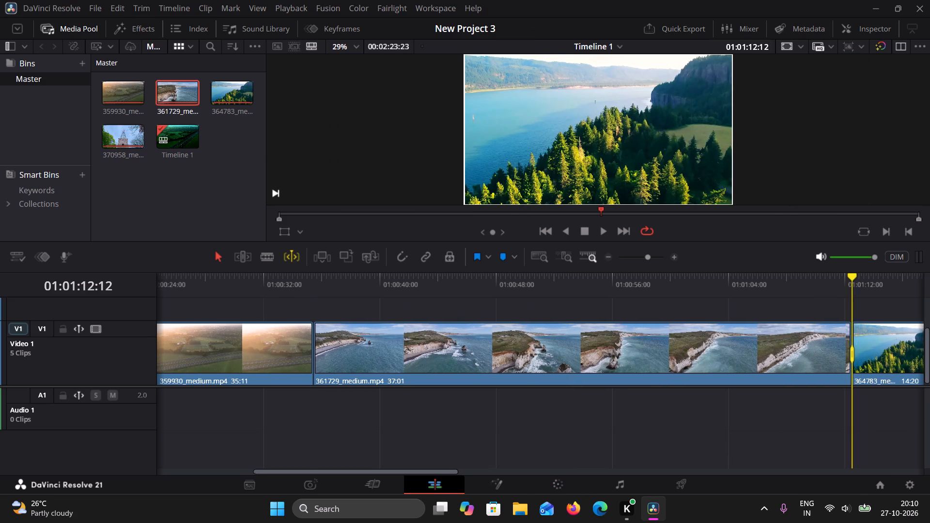
left_click_drag(449, 467, 683, 456)
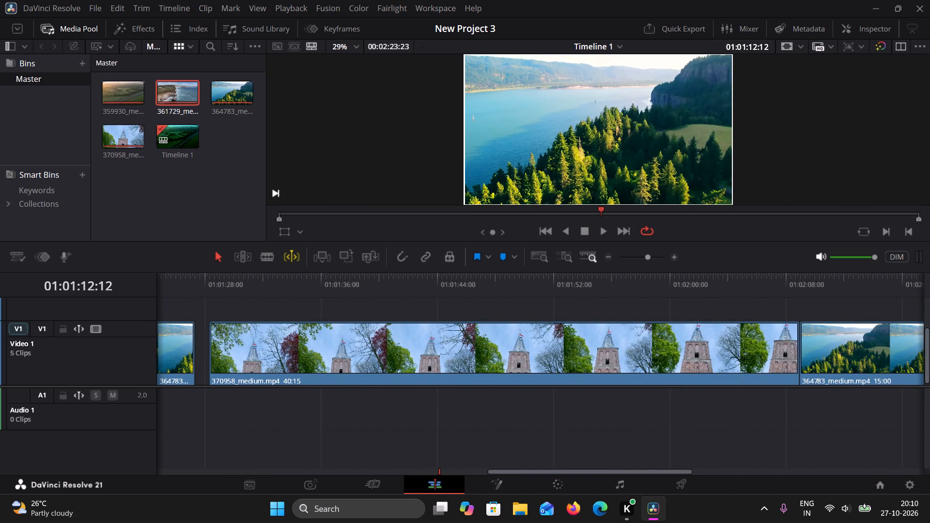
left_click_drag(849, 396, 381, 323)
left_click_drag(359, 323, 327, 329)
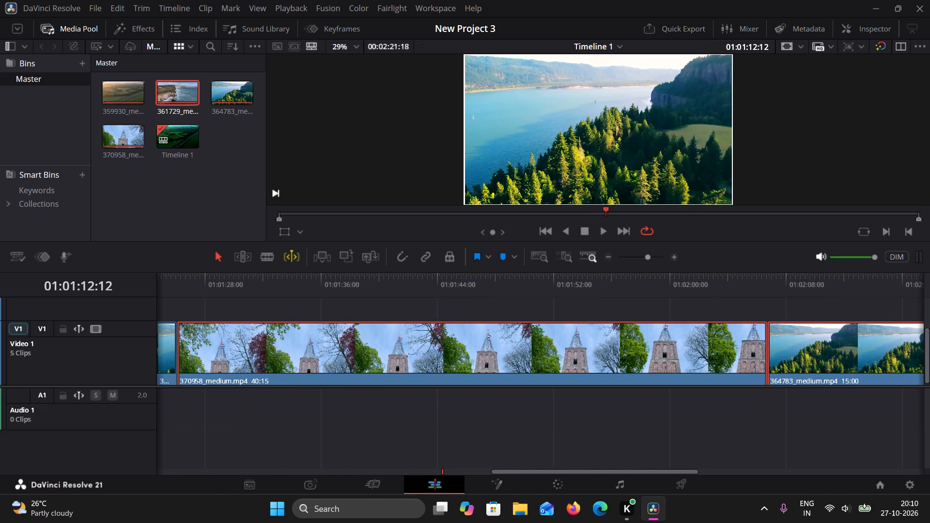
left_click(285, 403)
Play the timeline from its start through the cut into 361729_medium.mp4.
left_click_drag(601, 209, 231, 216)
left_click(607, 230)
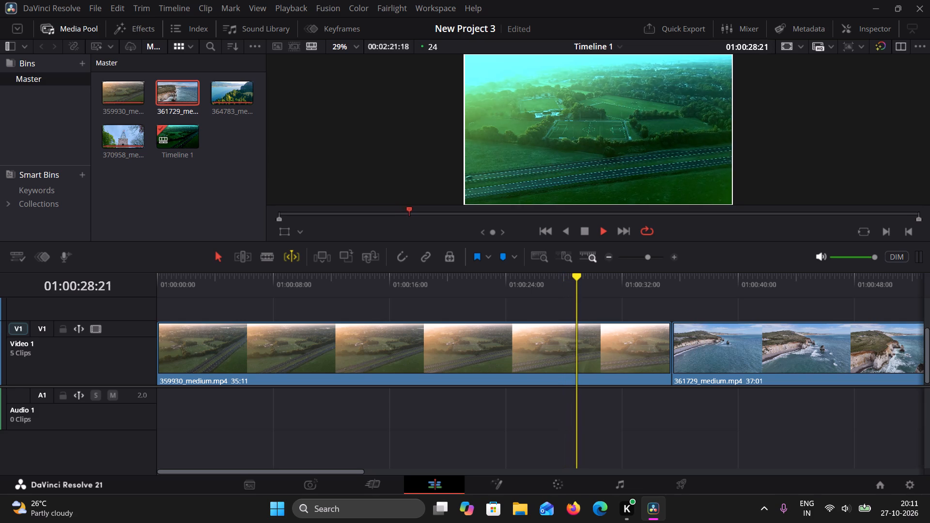
left_click(581, 230)
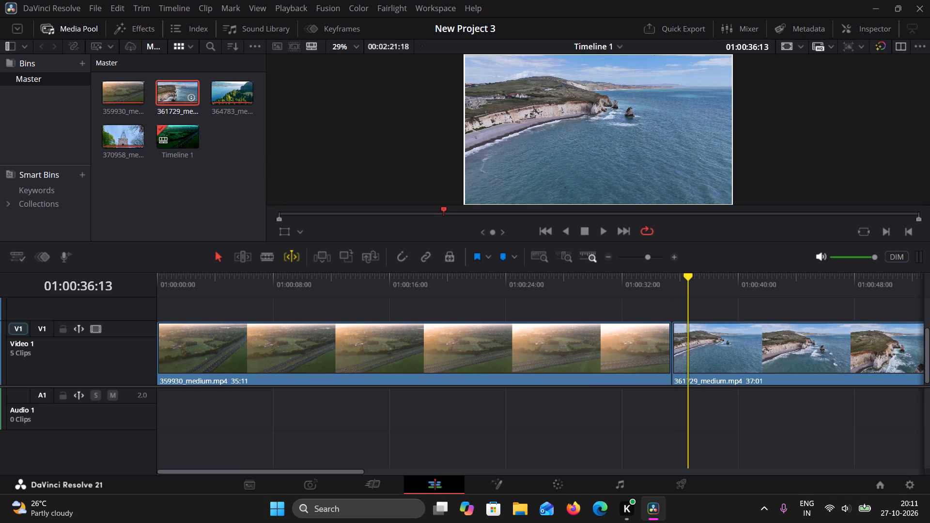
Import the music file bensound-angelsbymyside.mp3 from the Downloads folder into the project.
left_click(94, 6)
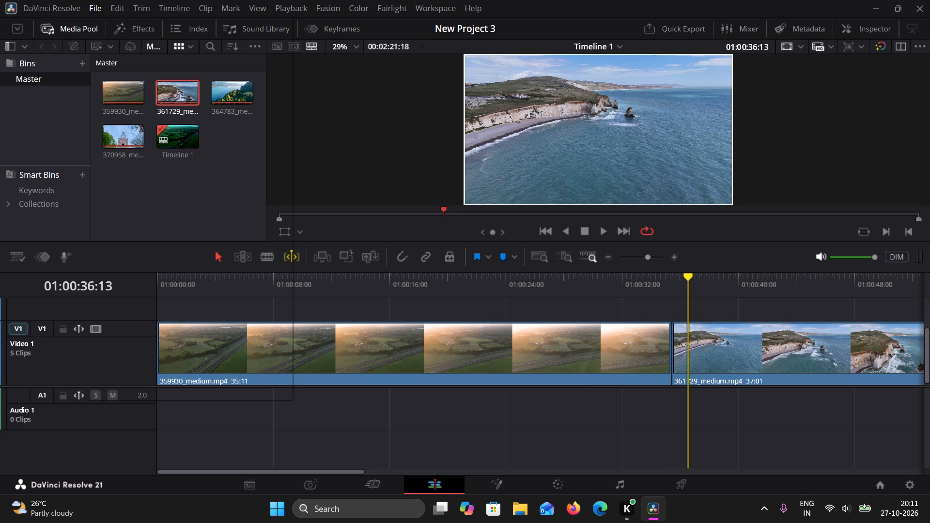
left_click(120, 163)
left_click(373, 184)
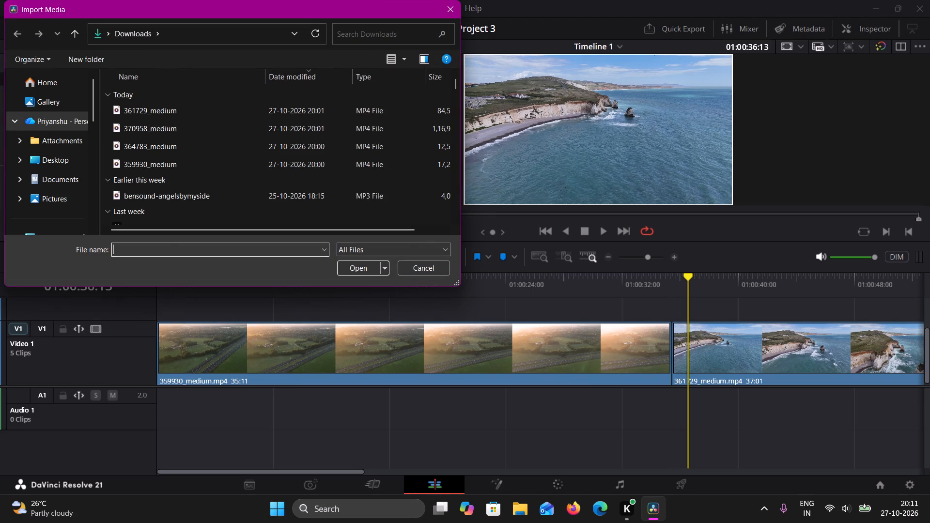
left_click(202, 192)
left_click(350, 267)
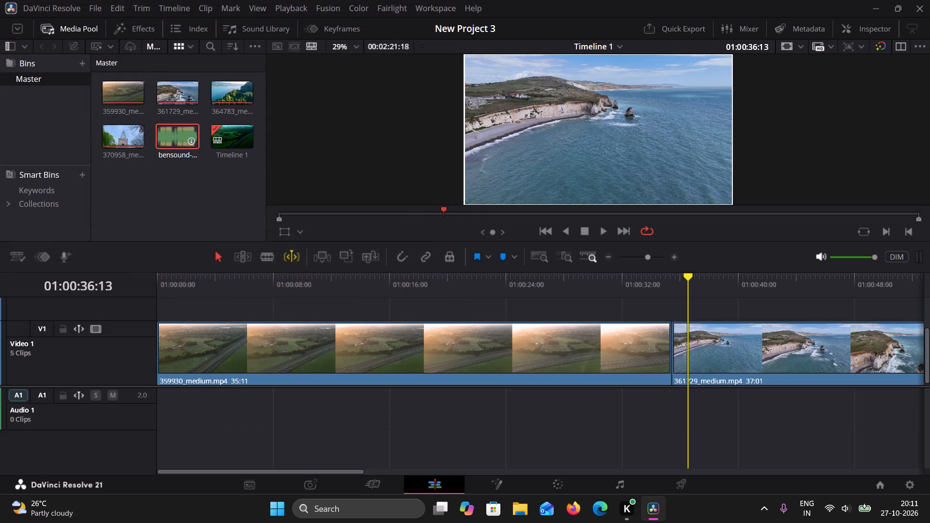
Place bensound-angelsbymyside.mp3 on Audio 1 at the start of the timeline.
left_click_drag(173, 146, 139, 419)
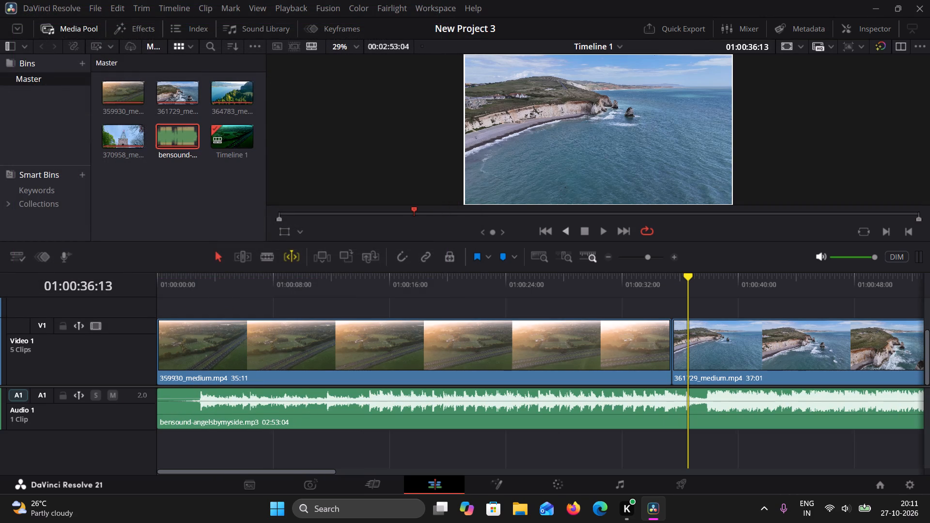
Play a few seconds of 361729_medium.mp4 with the background music and stop playback at 01:00:39:17.
left_click(599, 233)
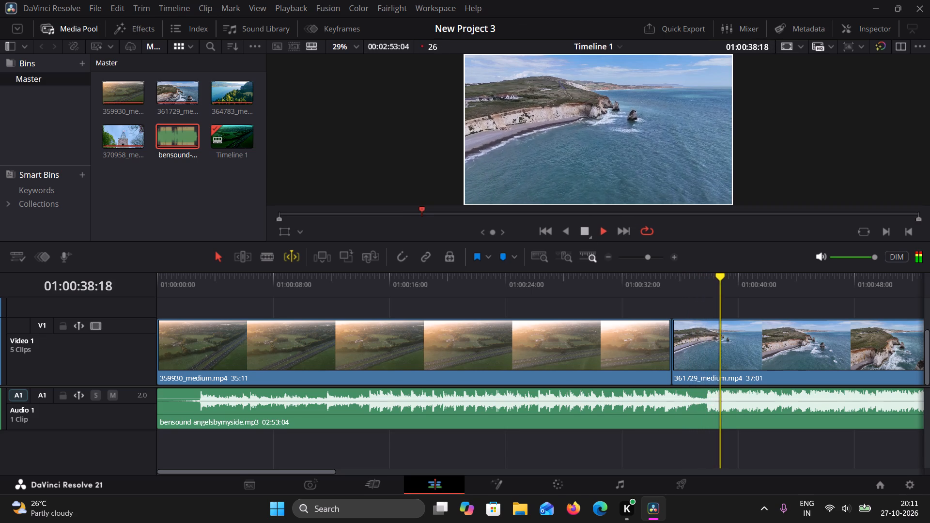
left_click(584, 230)
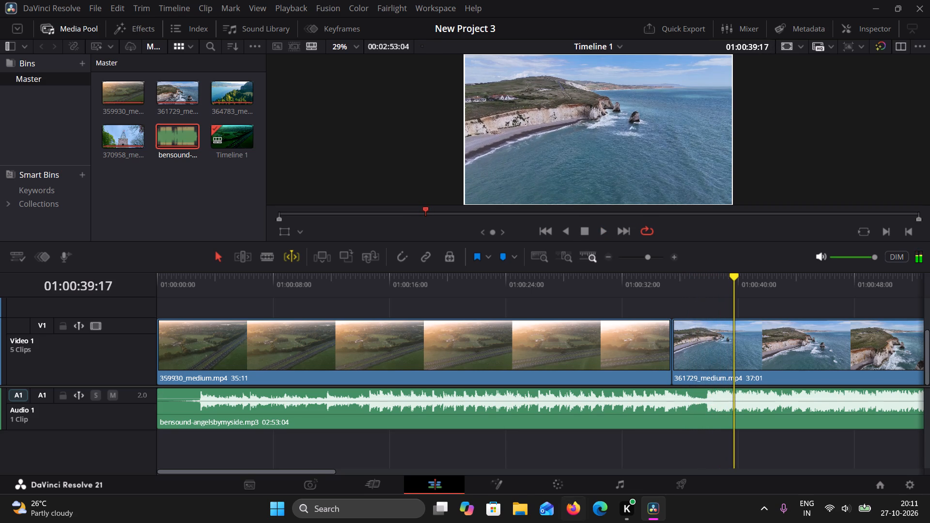
Grade the 361729_medium.mp4 clip with a Temp of -130.0 and a Tint of -42.00.
left_click(558, 491)
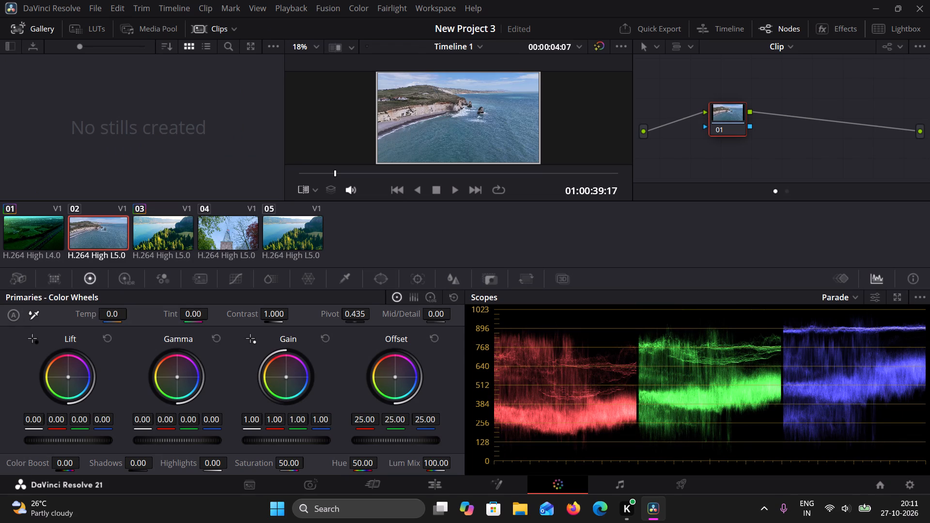
left_click_drag(107, 319, 113, 319)
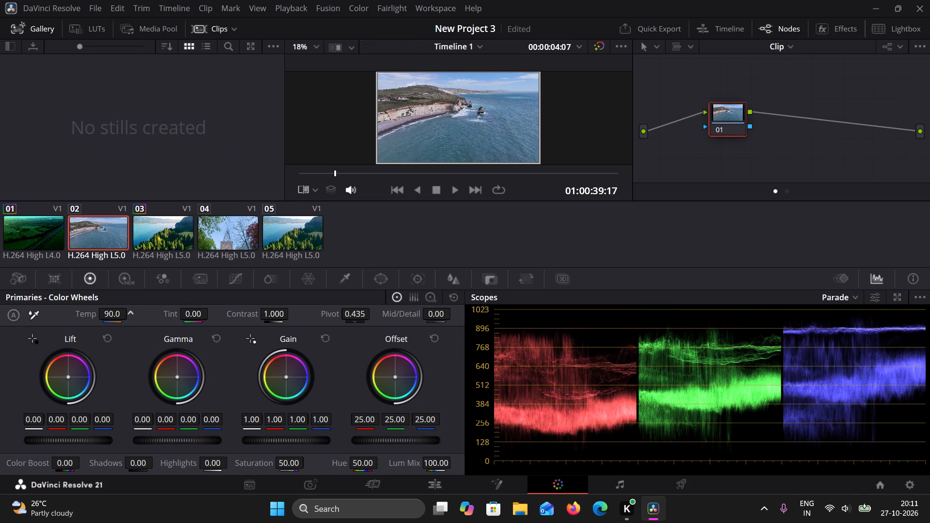
left_click_drag(113, 319, 99, 319)
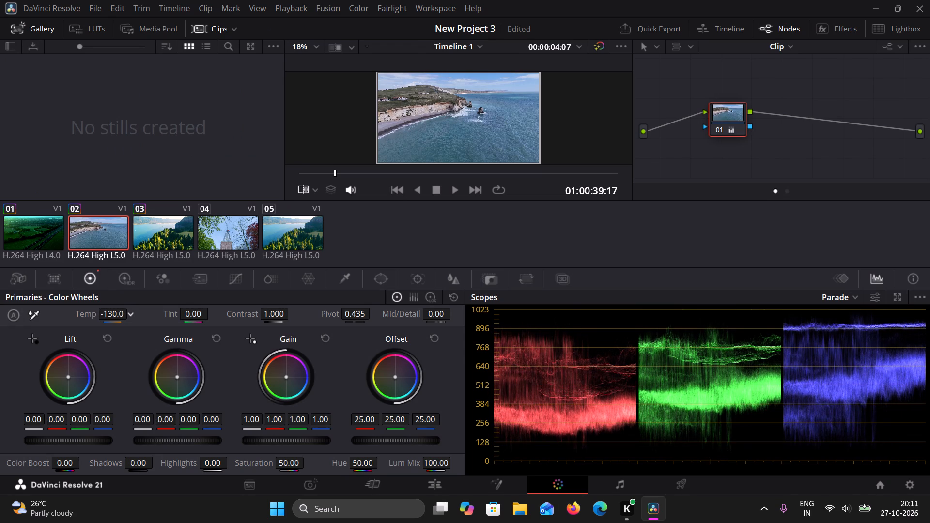
left_click_drag(200, 312, 188, 315)
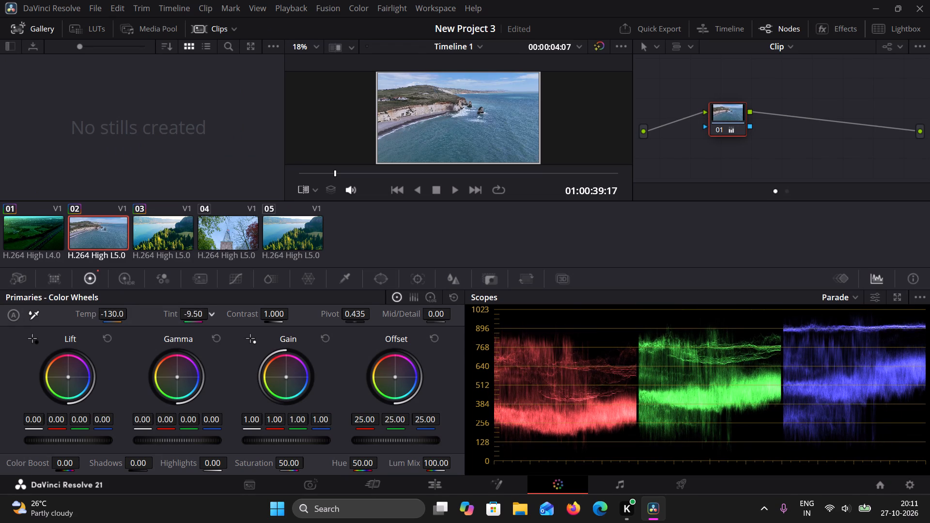
left_click_drag(188, 315, 149, 320)
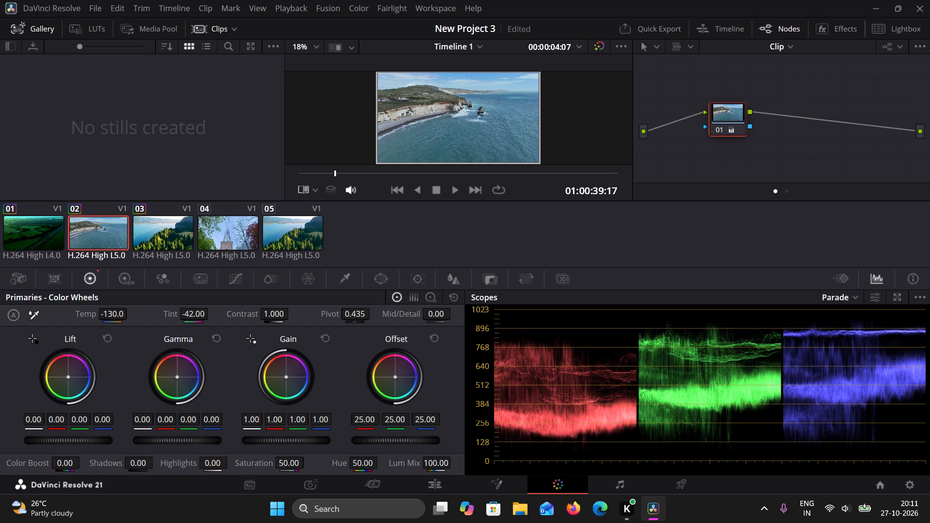
Set the 361729_medium.mp4 clip's Contrast to 1.030, Pivot to 0.597 and Mid/Detail to 80.50.
left_click_drag(279, 312, 297, 321)
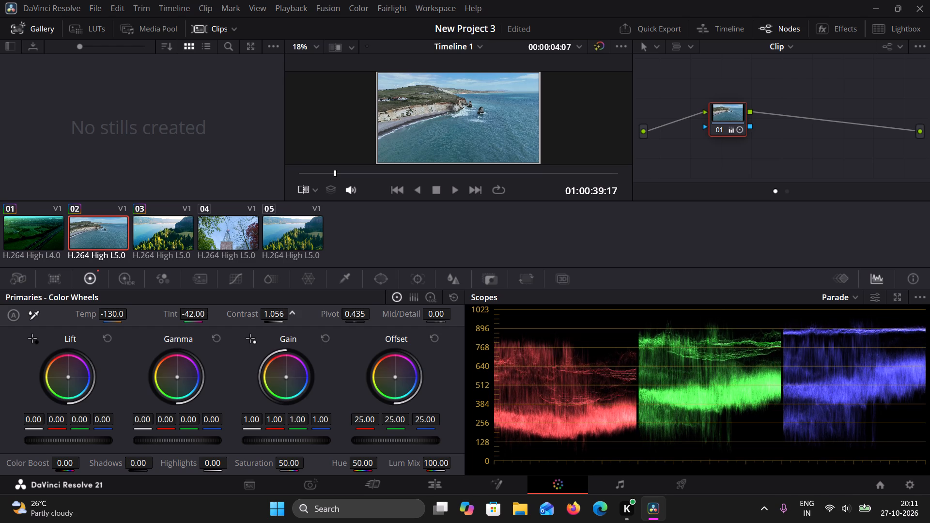
left_click_drag(297, 321, 288, 310)
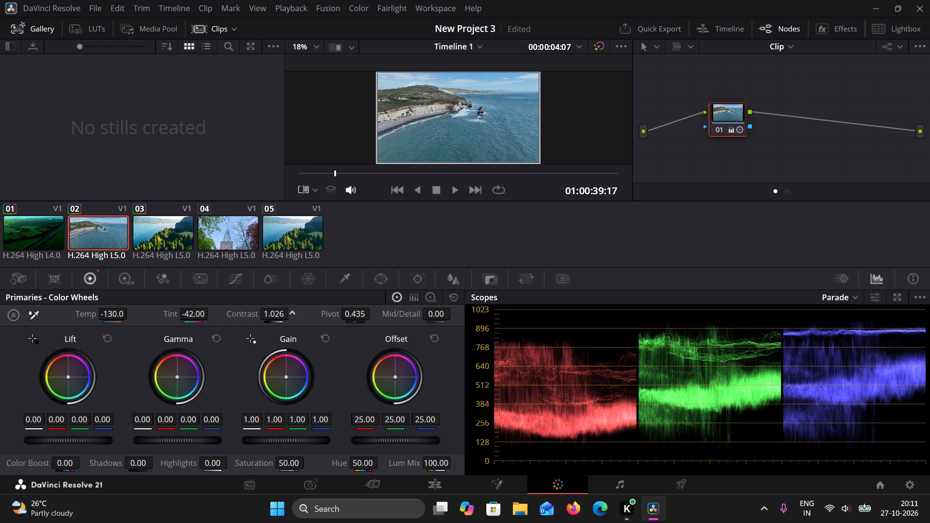
left_click_drag(288, 310, 289, 310)
left_click_drag(349, 318, 393, 317)
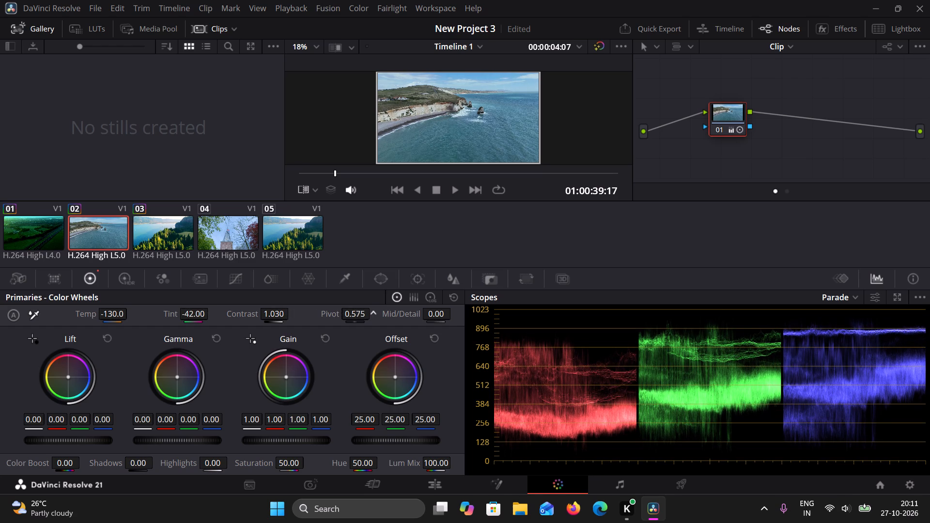
left_click_drag(393, 317, 398, 318)
left_click_drag(439, 316, 414, 328)
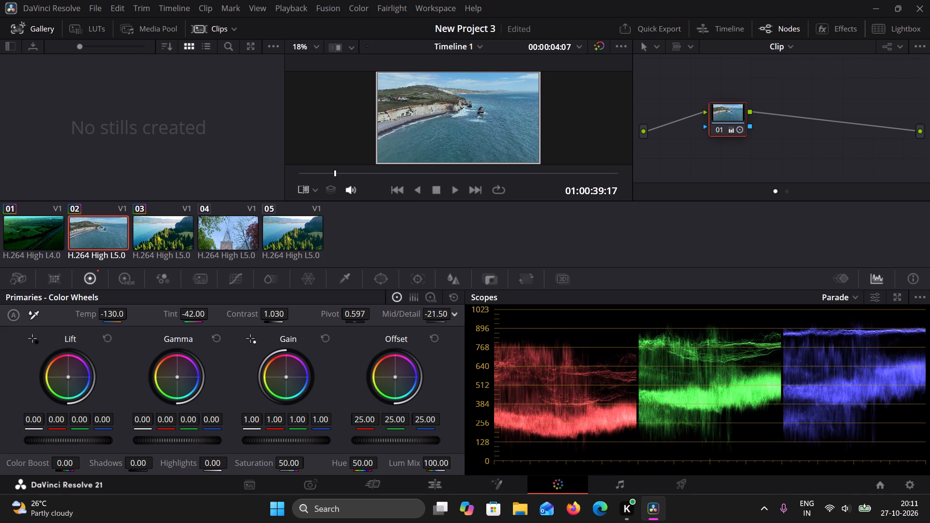
left_click_drag(414, 328, 533, 340)
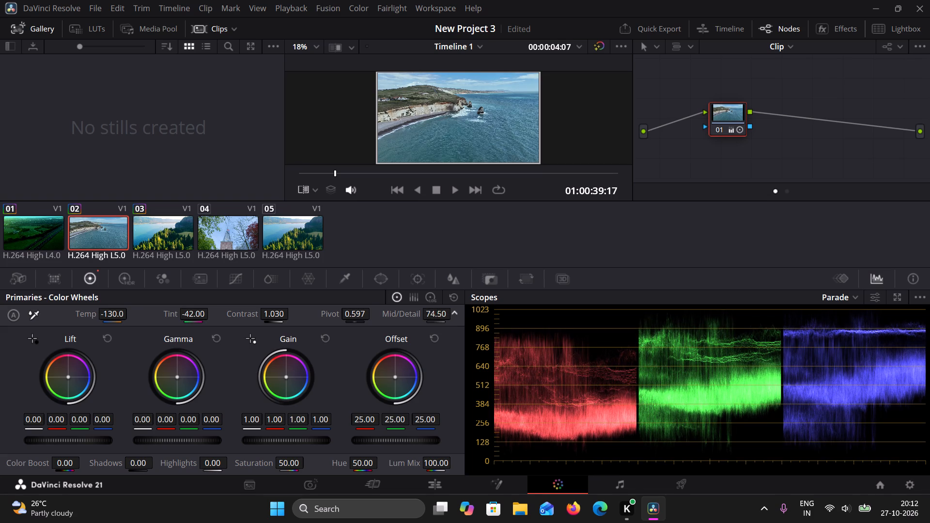
left_click_drag(533, 340, 537, 339)
Shift the clip's colour wheels toward blue: Gain RGB 0.91/1.01/1.11, Gamma -0.01/0.00/0.01, Lift blue 0.01, and Offset 23.18/25.34/24.84.
left_click_drag(286, 374, 304, 387)
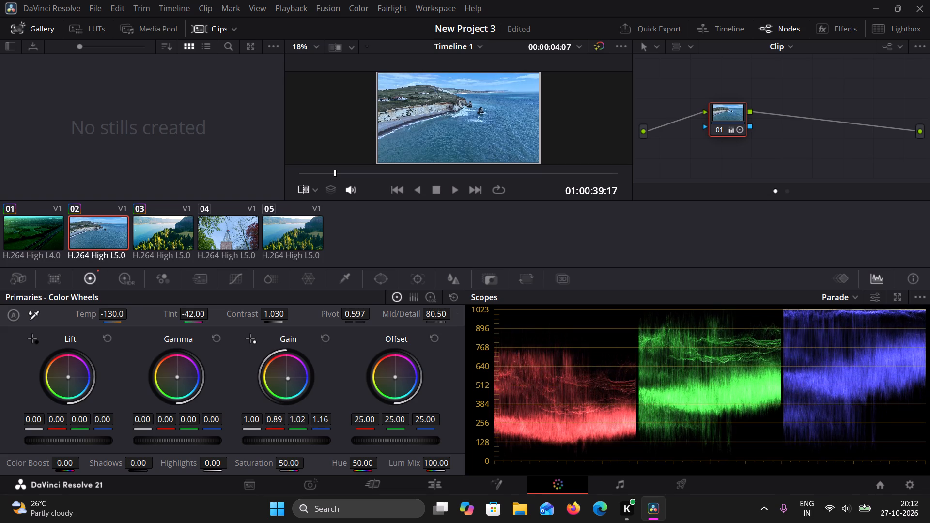
left_click_drag(304, 387, 298, 385)
left_click_drag(177, 369, 185, 376)
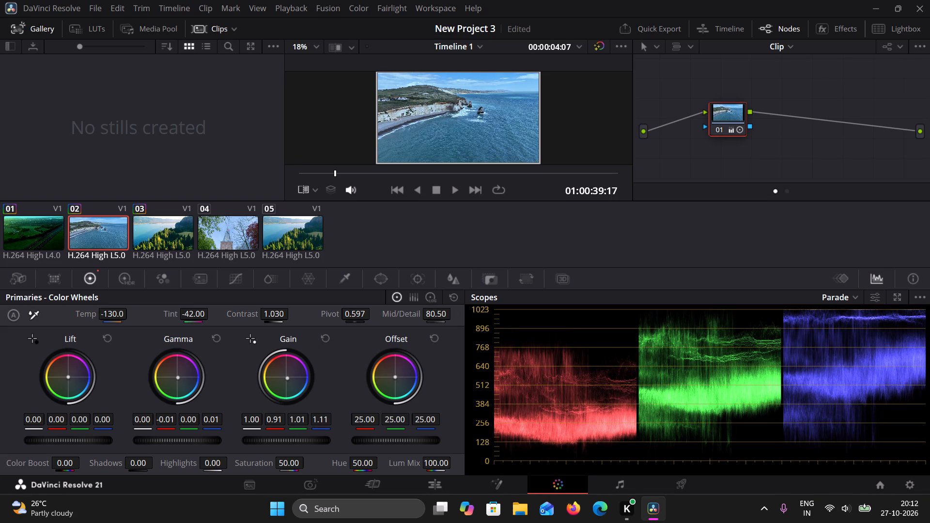
left_click_drag(185, 376, 188, 379)
left_click(67, 376)
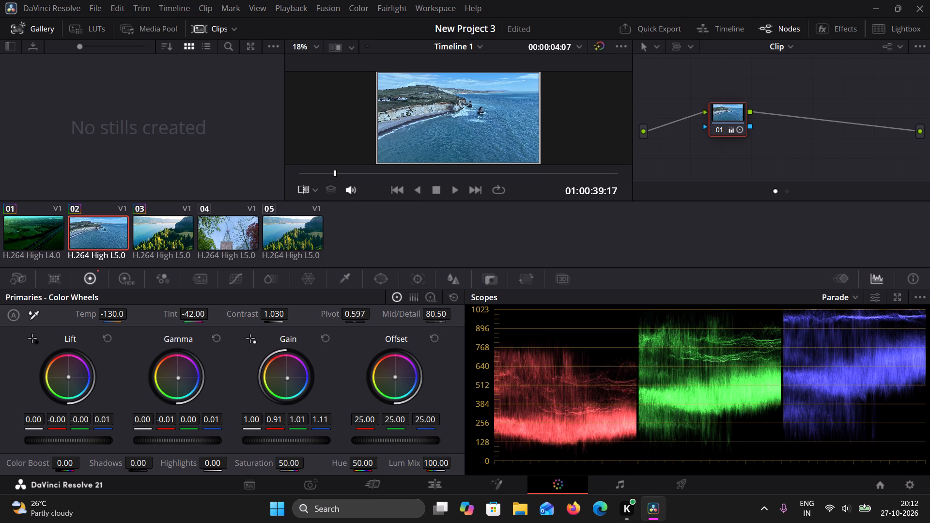
left_click_drag(394, 376, 386, 379)
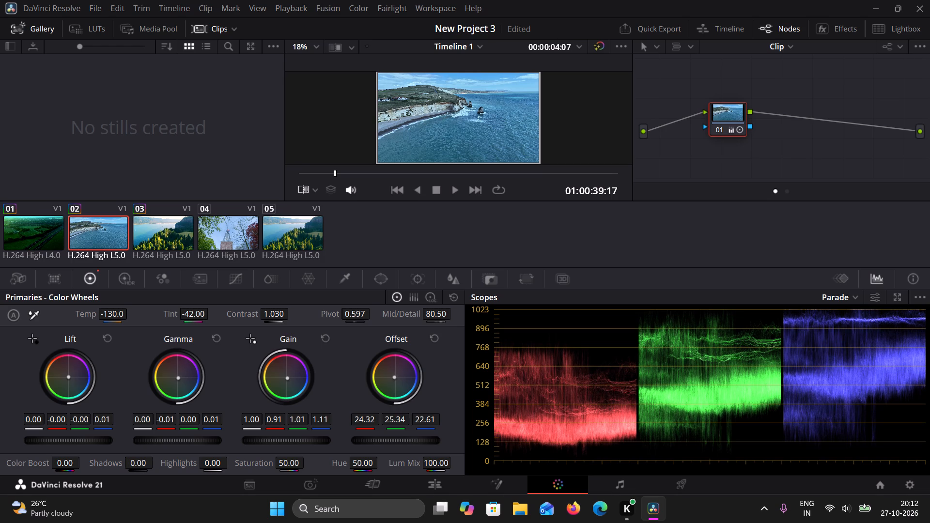
left_click_drag(395, 379, 403, 384)
Play the edit timeline from near the end of 359930_medium.mp4 to review the cut into the graded 361729_medium.mp4.
left_click(443, 486)
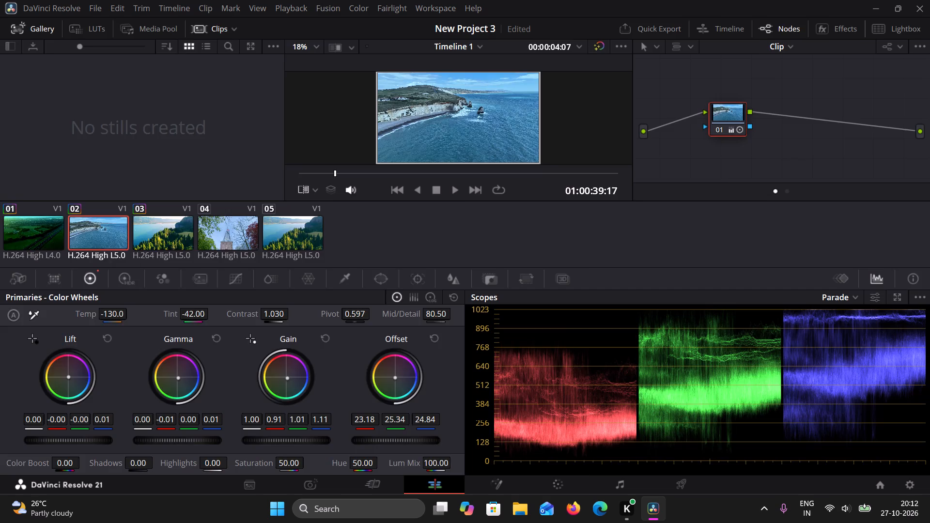
left_click_drag(731, 278, 647, 303)
left_click(600, 233)
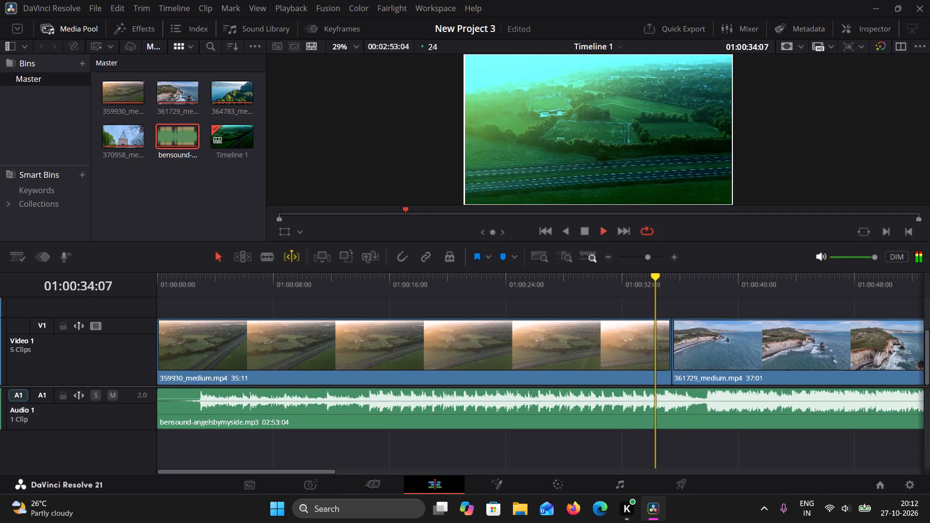